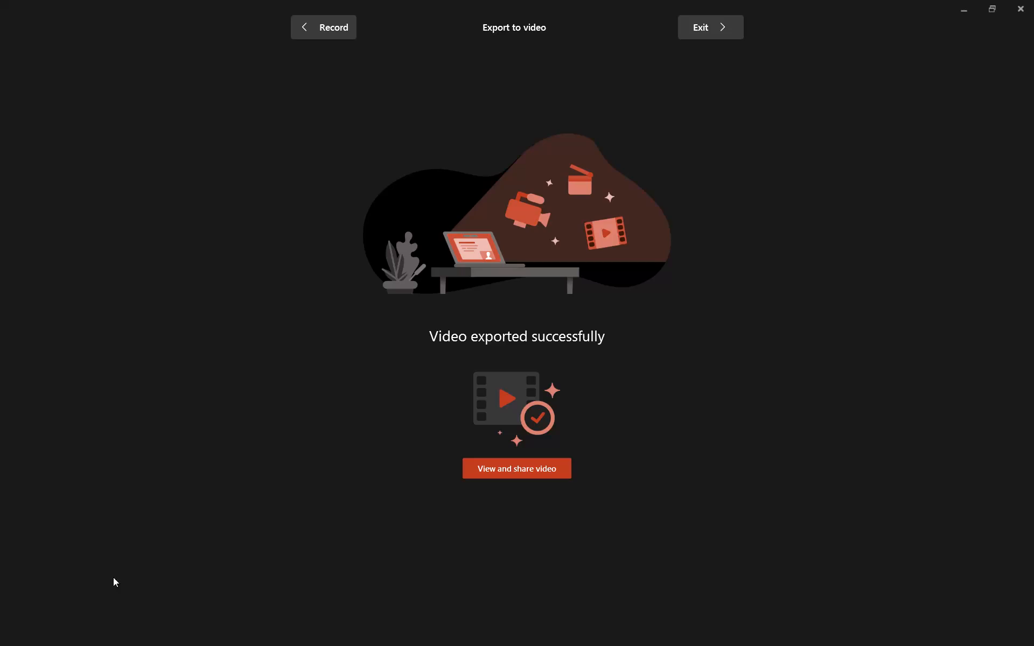
Play the exported Medical Research Database video from the export screen, check its opening, and close the player.
{"action": "left_click", "coordinate": [532, 474]}
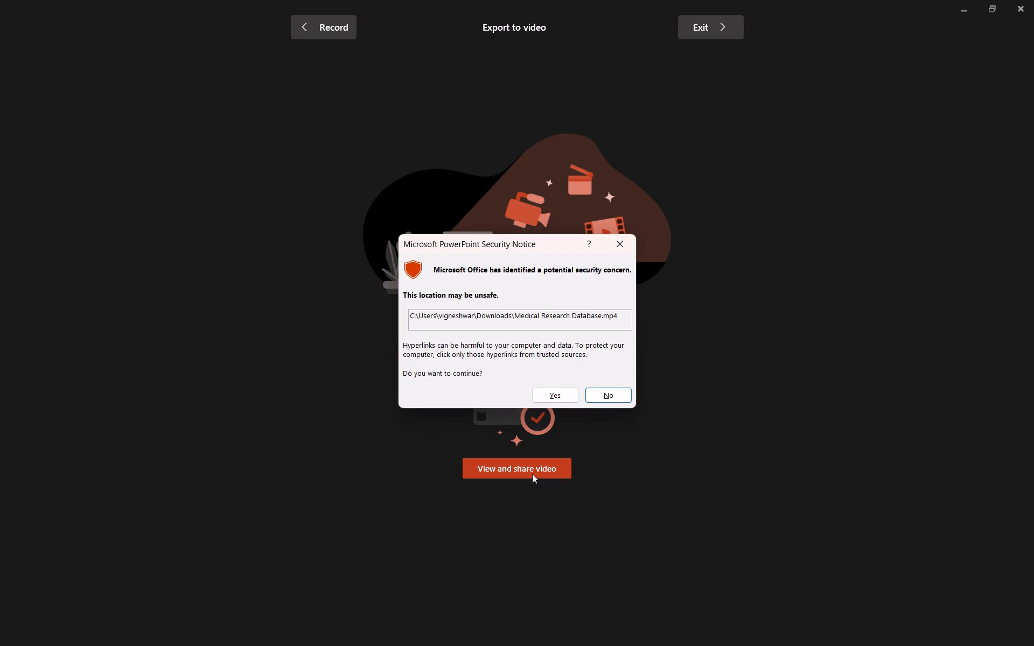
{"action": "left_click", "coordinate": [540, 397]}
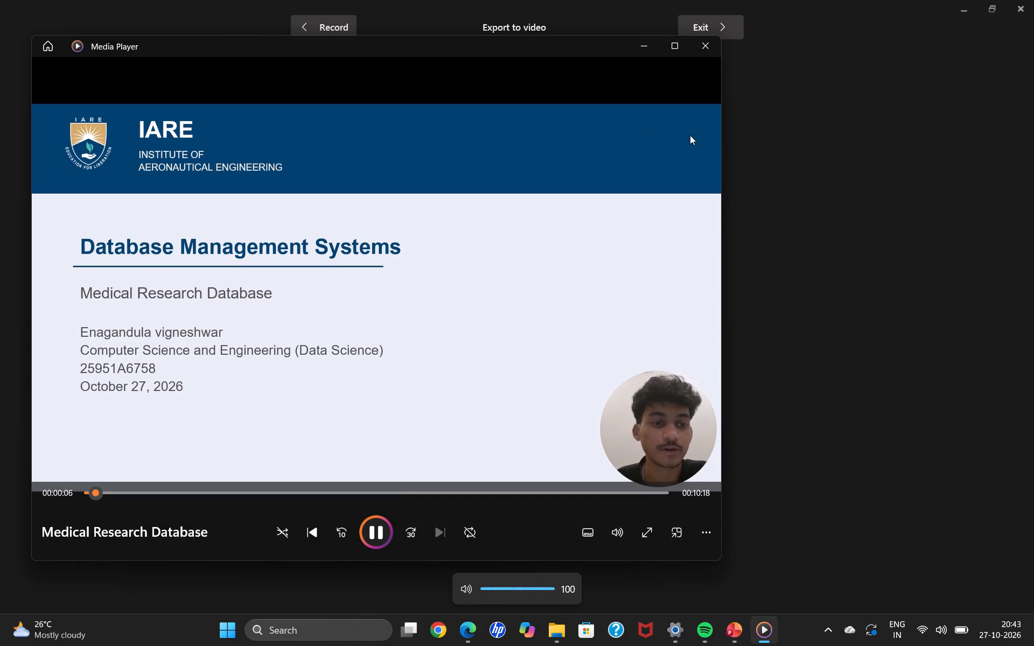
{"action": "left_click", "coordinate": [705, 44]}
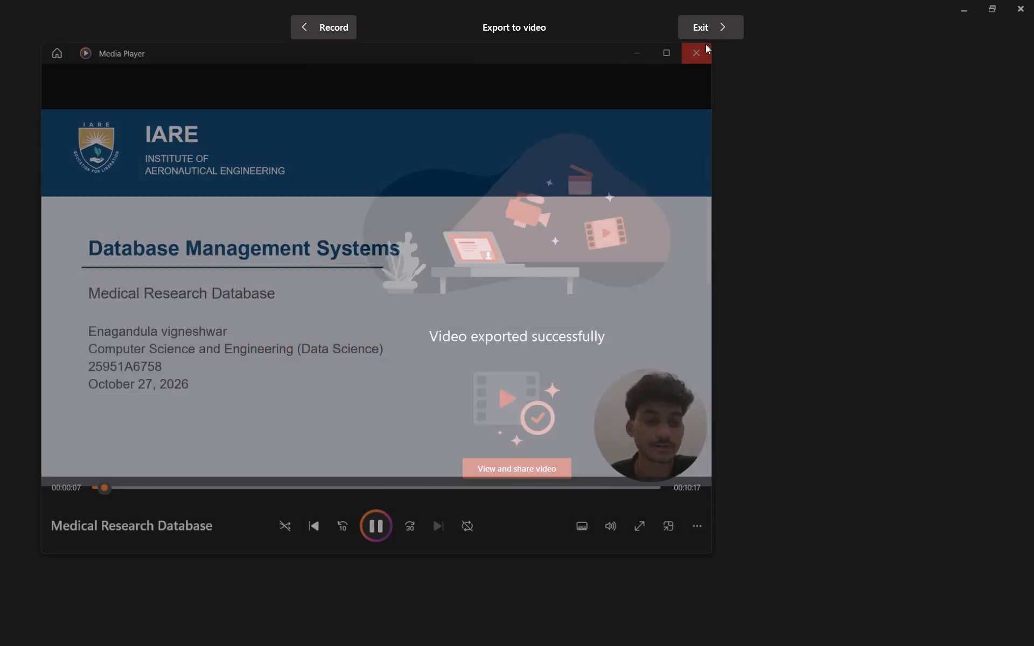
Exit the recording screen and close the Medical Research Database presentation without saving changes.
{"action": "left_click", "coordinate": [1019, 3]}
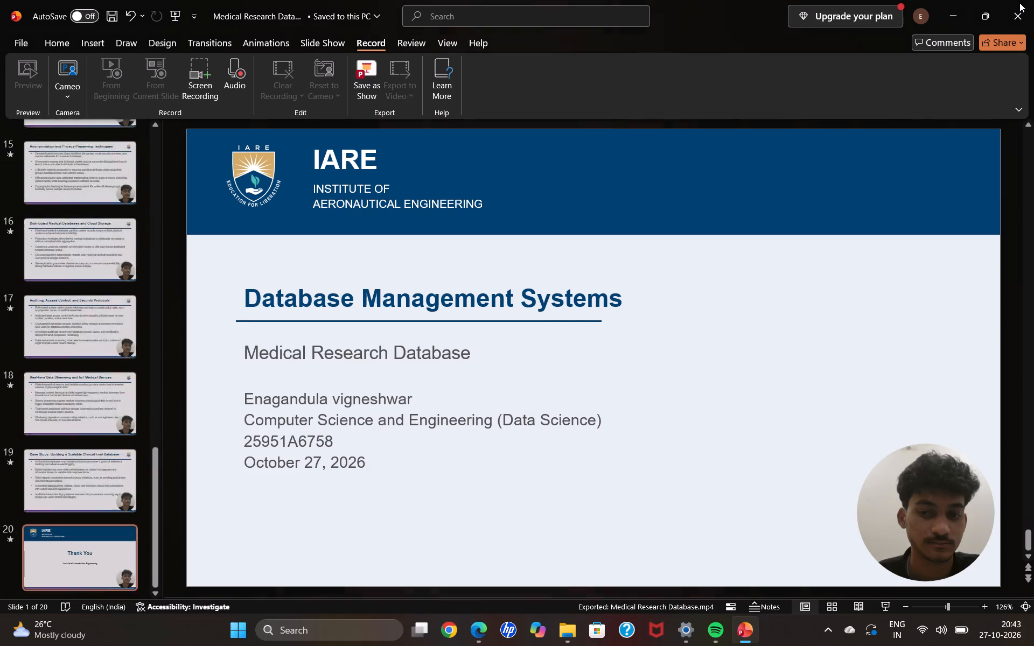
{"action": "left_click", "coordinate": [1017, 12]}
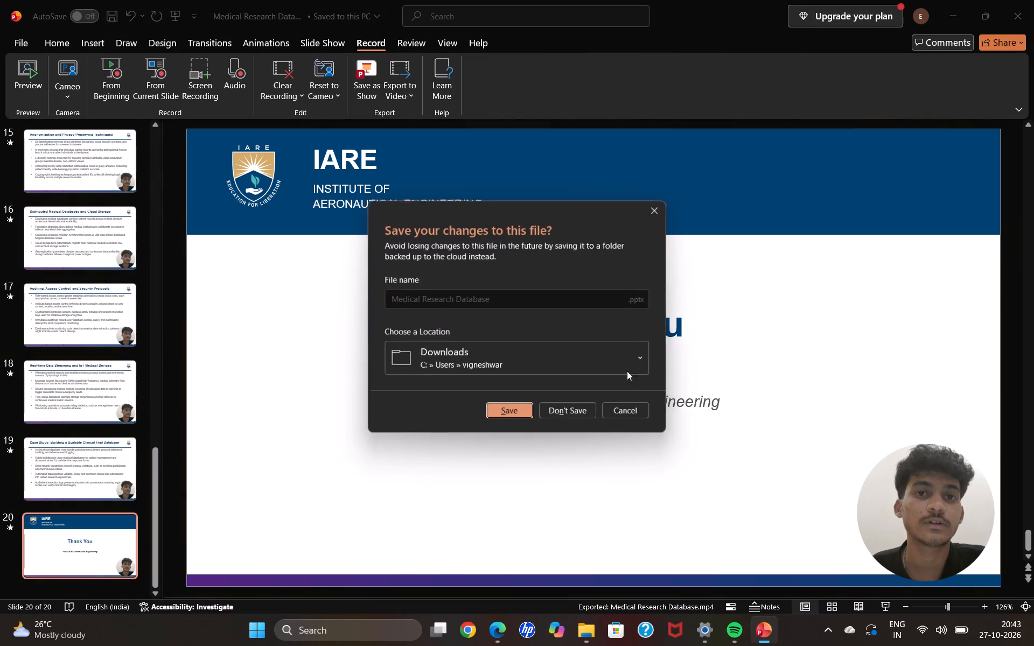
{"action": "left_click", "coordinate": [560, 422]}
{"action": "left_click", "coordinate": [569, 415]}
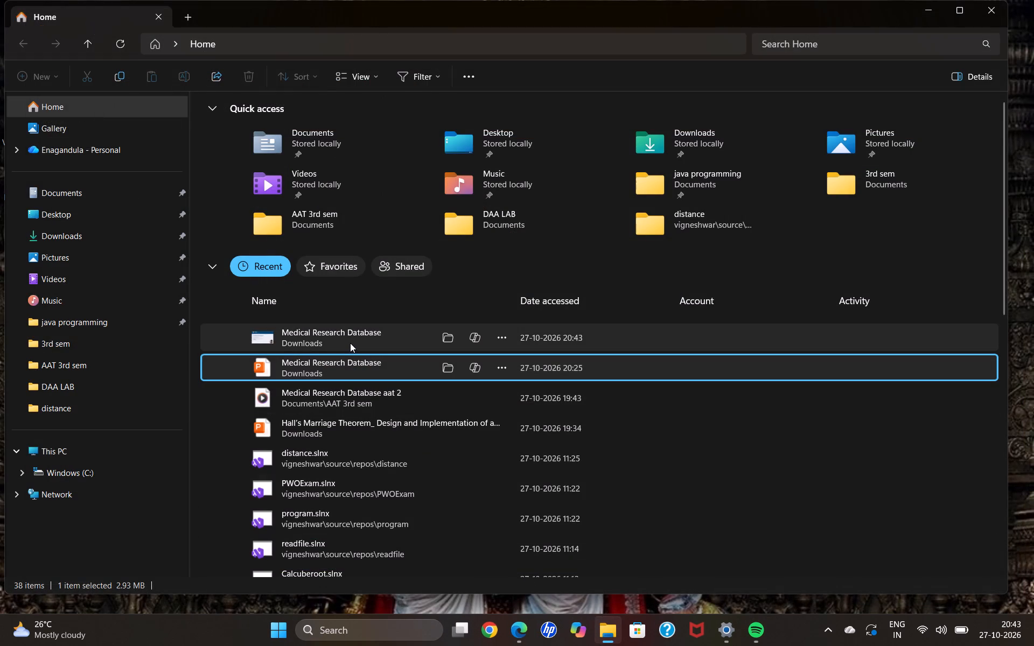
Play the recent Medical Research Database video from File Explorer, check its opening, and close the player.
{"action": "scroll", "coordinate": [378, 452], "scroll_direction": "up", "scroll_amount": 4}
{"action": "double_click", "coordinate": [340, 349]}
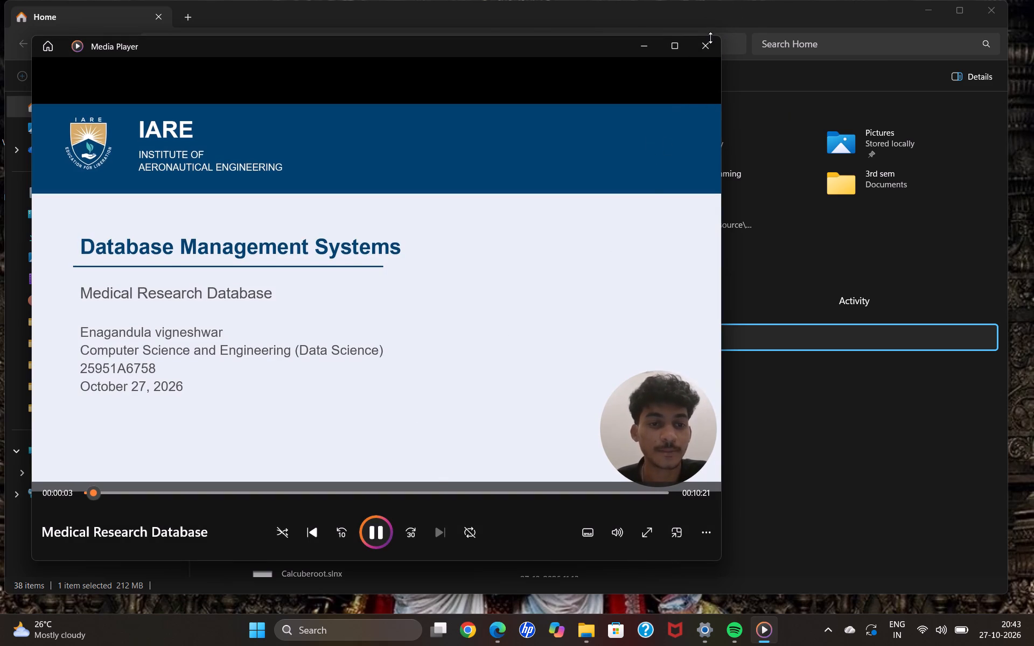
{"action": "left_click", "coordinate": [702, 50]}
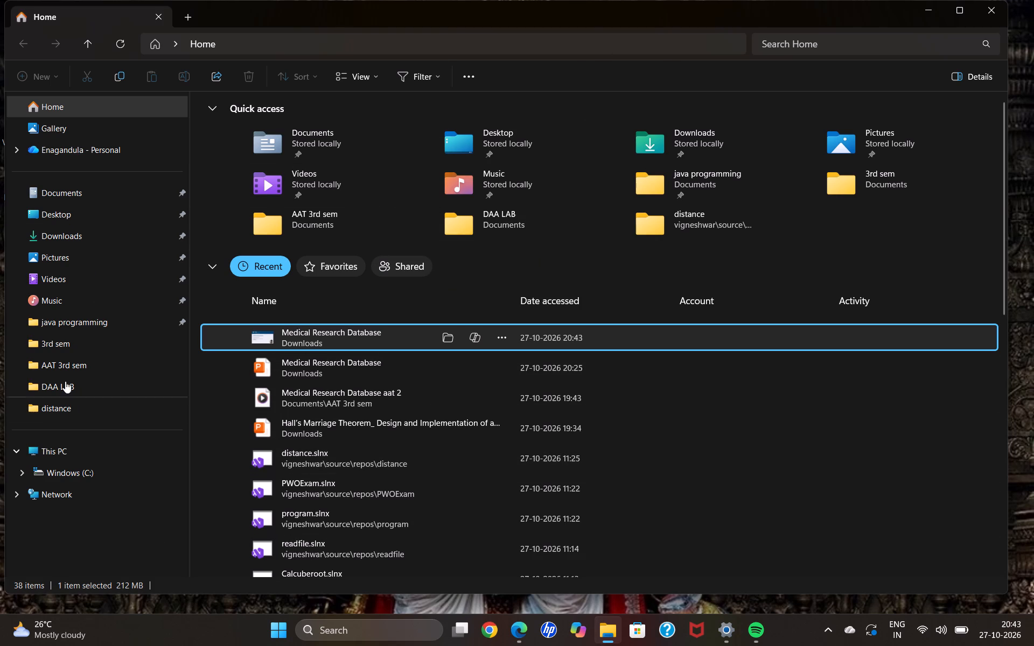
Open the Hall's Marriage Theorem presentation from the Downloads folder and enable editing.
{"action": "left_click", "coordinate": [81, 356]}
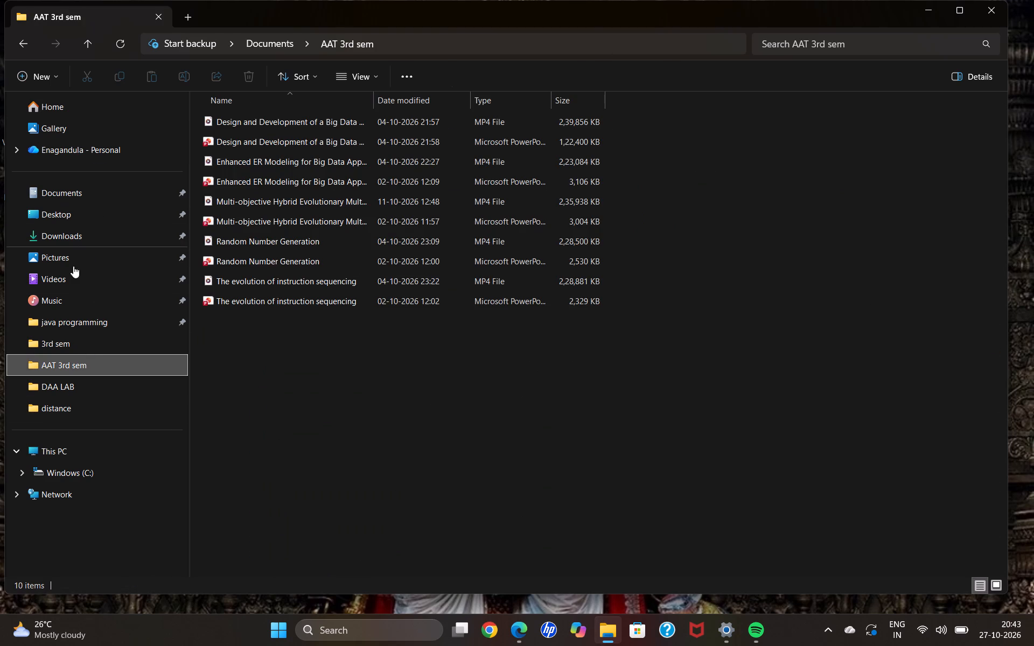
{"action": "left_click", "coordinate": [67, 237]}
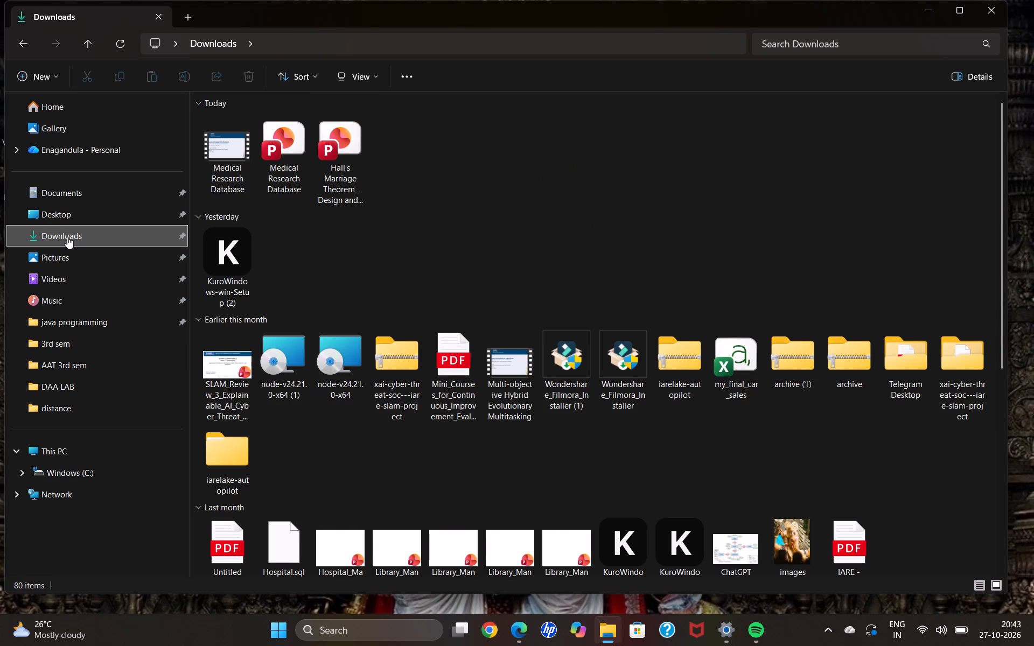
{"action": "double_click", "coordinate": [362, 165]}
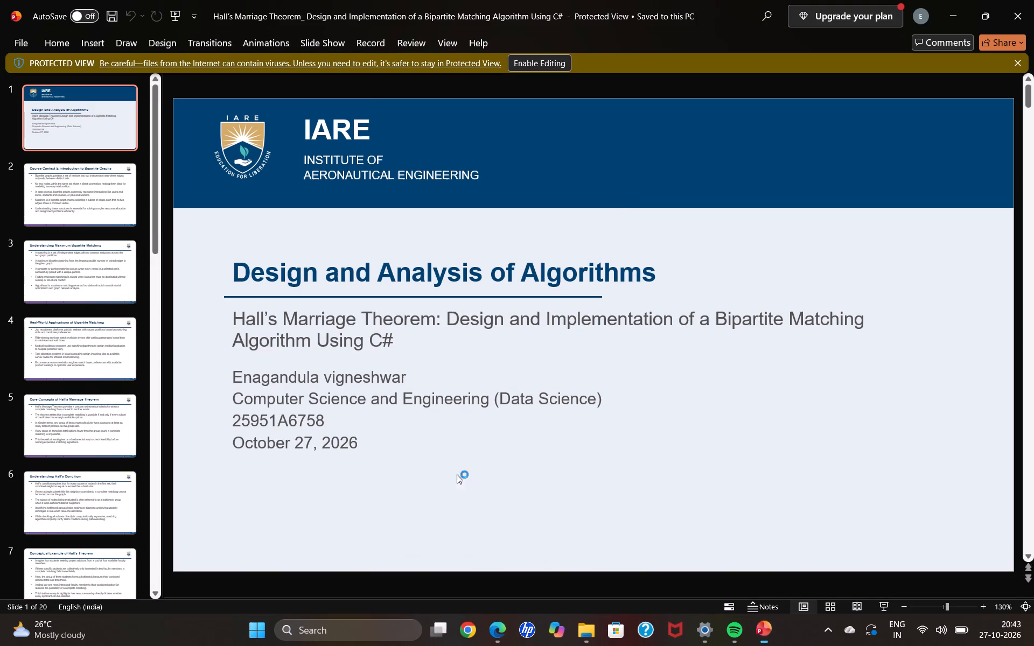
{"action": "left_click", "coordinate": [546, 56]}
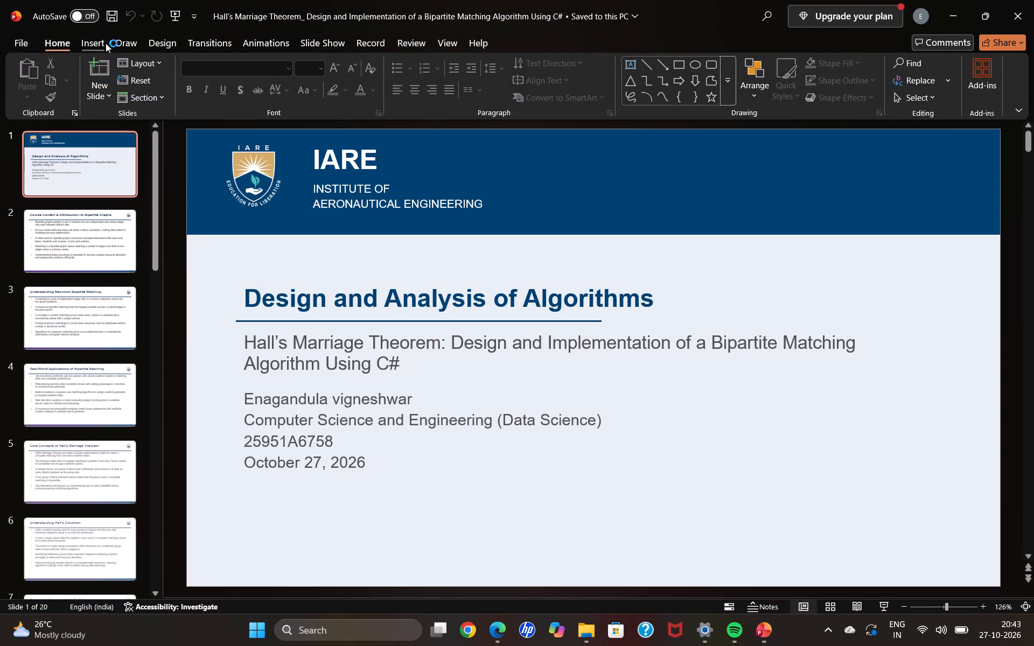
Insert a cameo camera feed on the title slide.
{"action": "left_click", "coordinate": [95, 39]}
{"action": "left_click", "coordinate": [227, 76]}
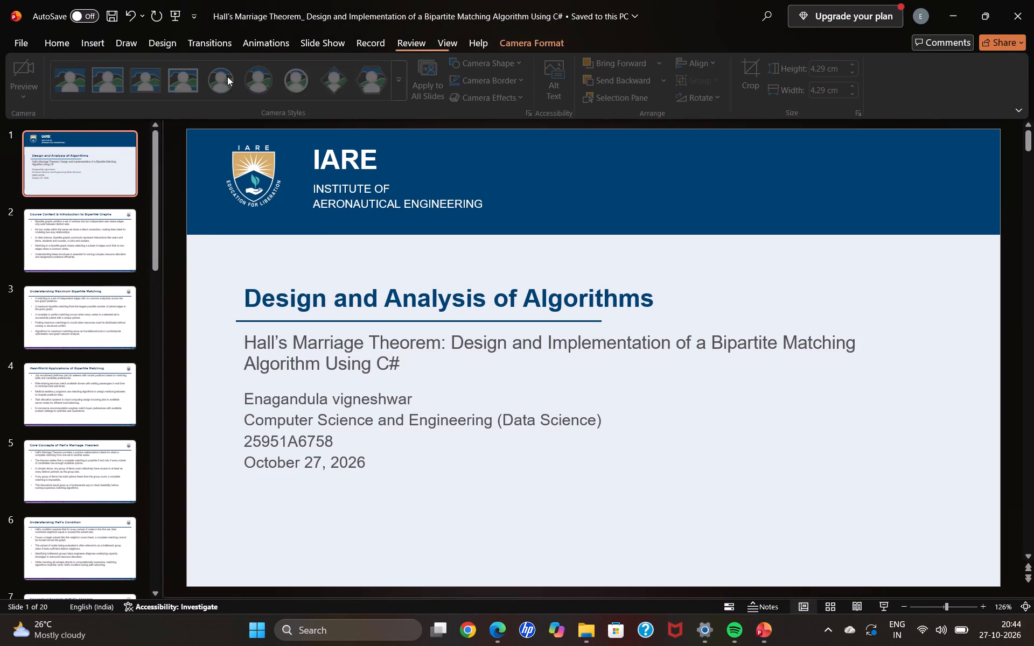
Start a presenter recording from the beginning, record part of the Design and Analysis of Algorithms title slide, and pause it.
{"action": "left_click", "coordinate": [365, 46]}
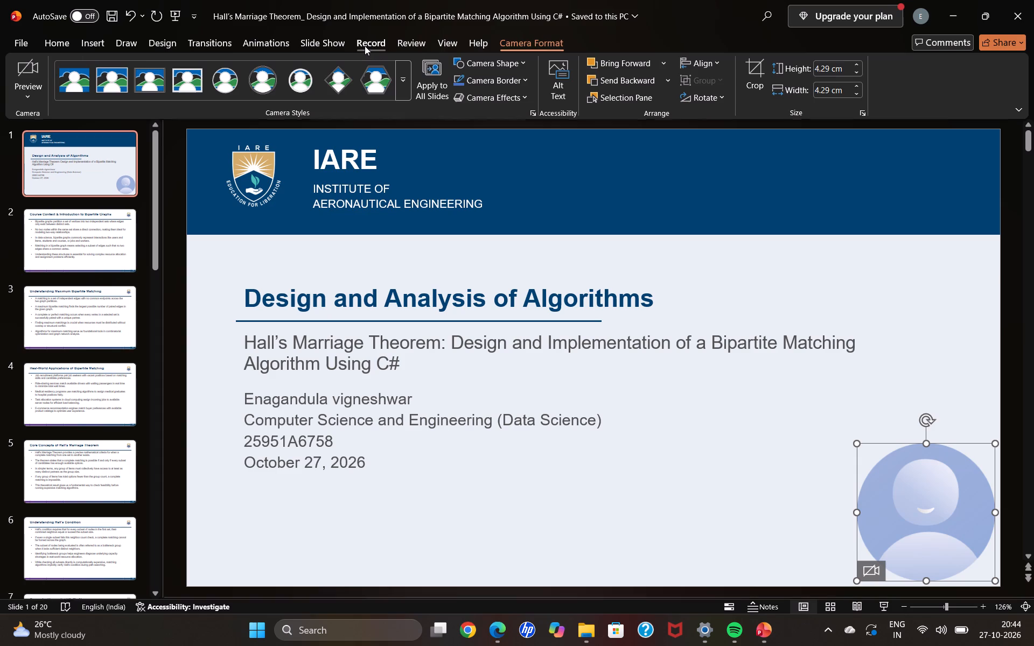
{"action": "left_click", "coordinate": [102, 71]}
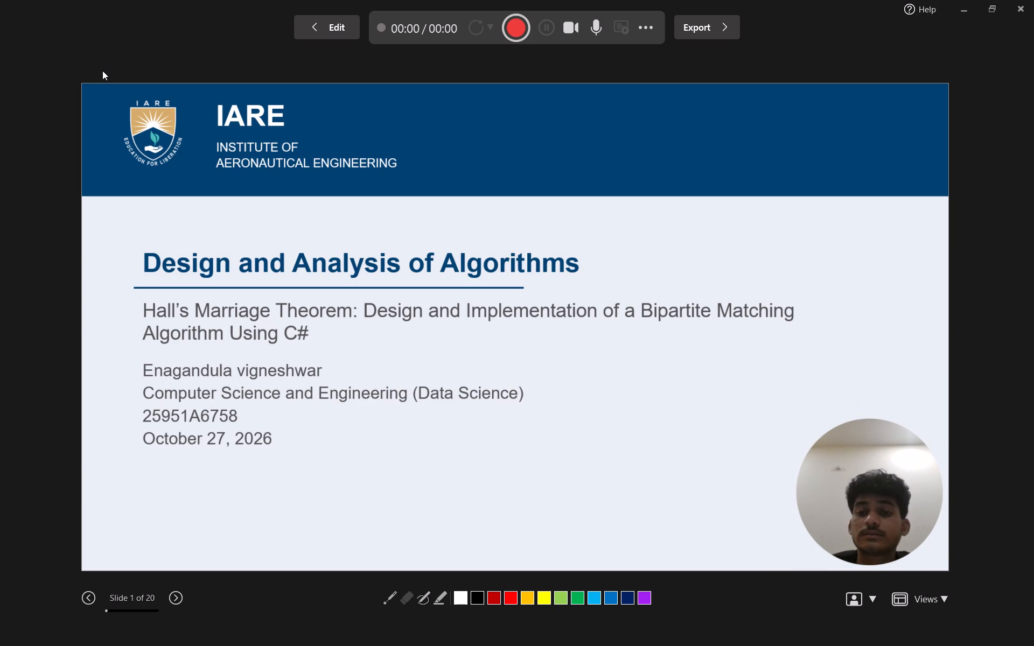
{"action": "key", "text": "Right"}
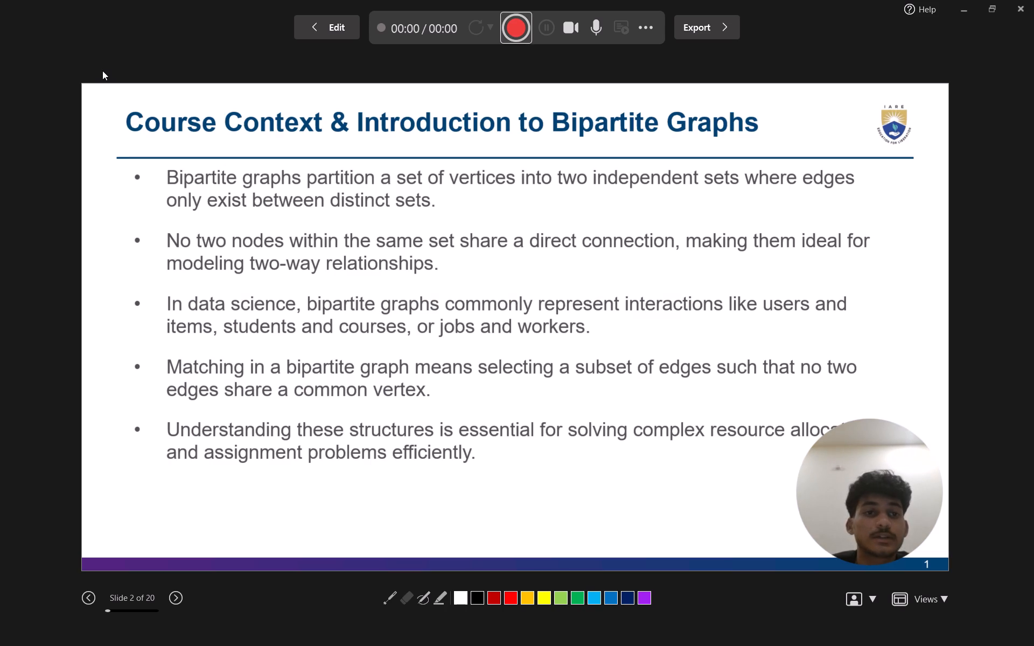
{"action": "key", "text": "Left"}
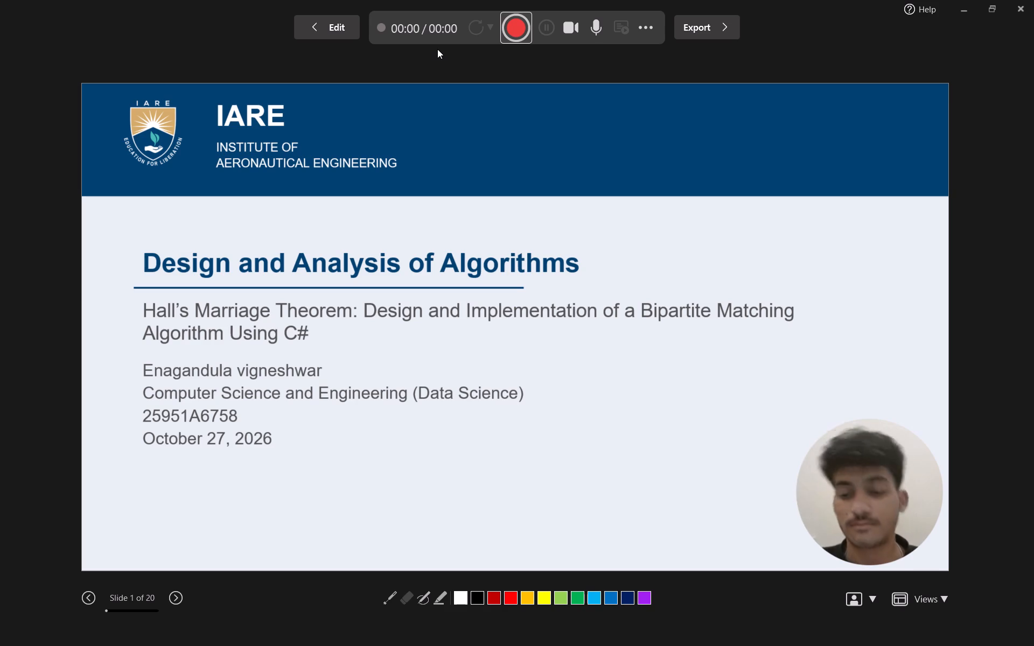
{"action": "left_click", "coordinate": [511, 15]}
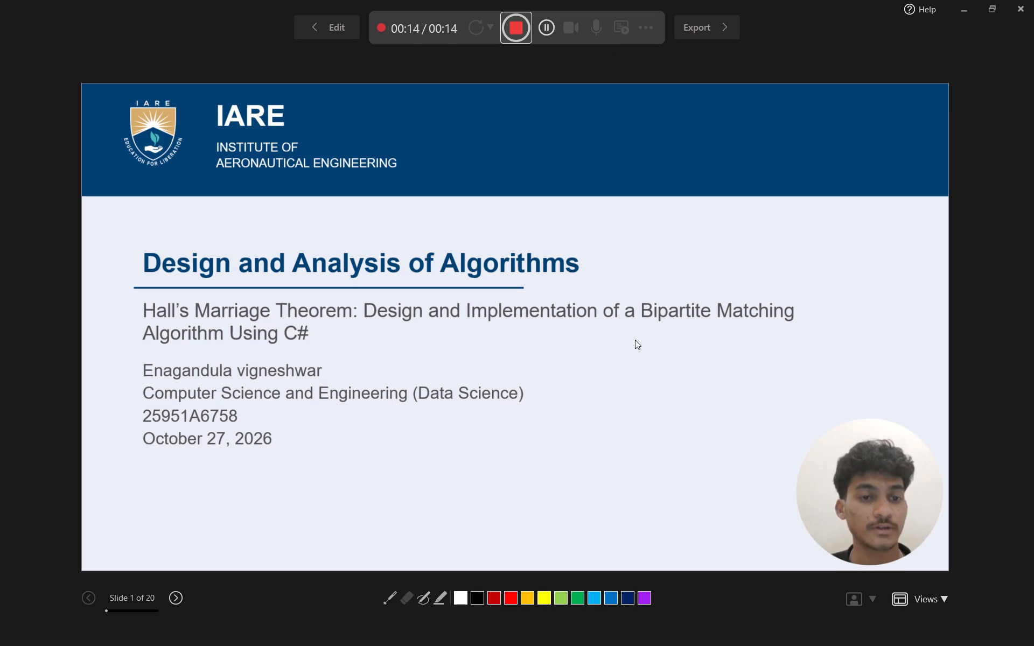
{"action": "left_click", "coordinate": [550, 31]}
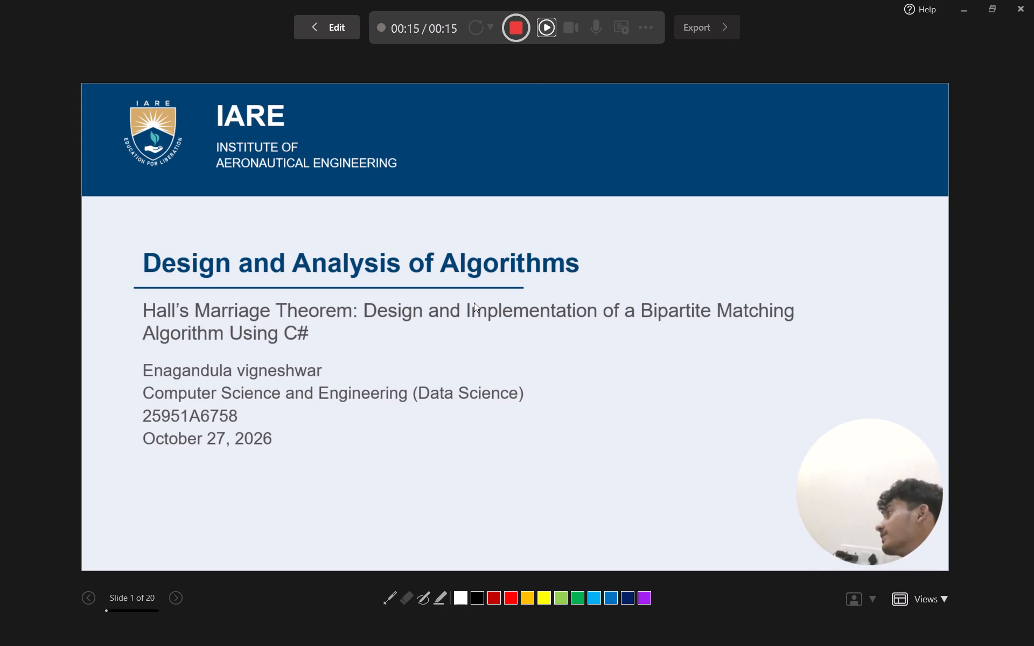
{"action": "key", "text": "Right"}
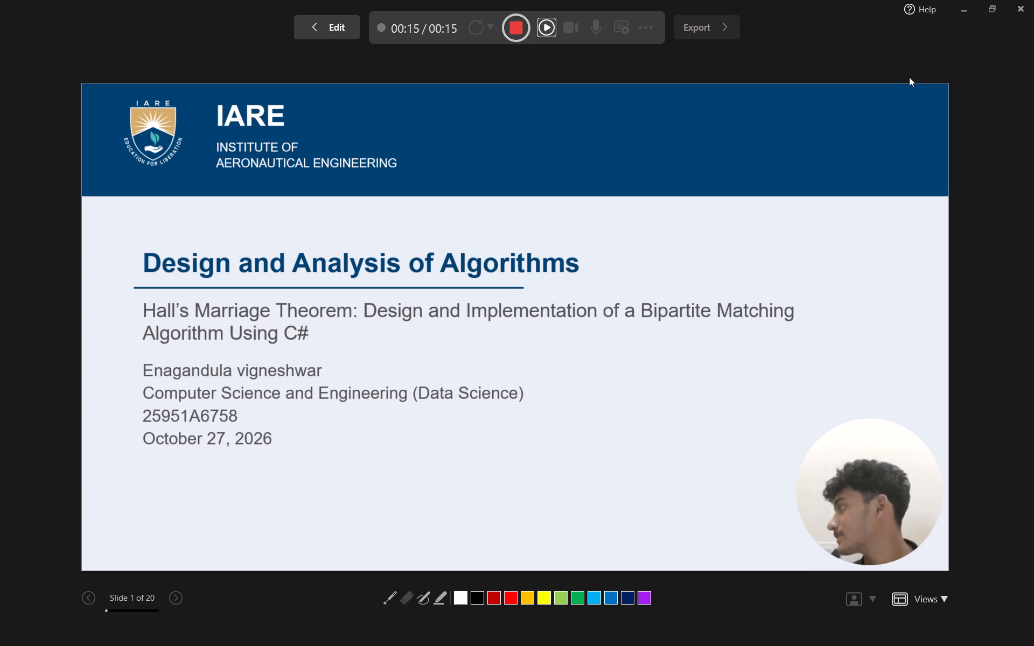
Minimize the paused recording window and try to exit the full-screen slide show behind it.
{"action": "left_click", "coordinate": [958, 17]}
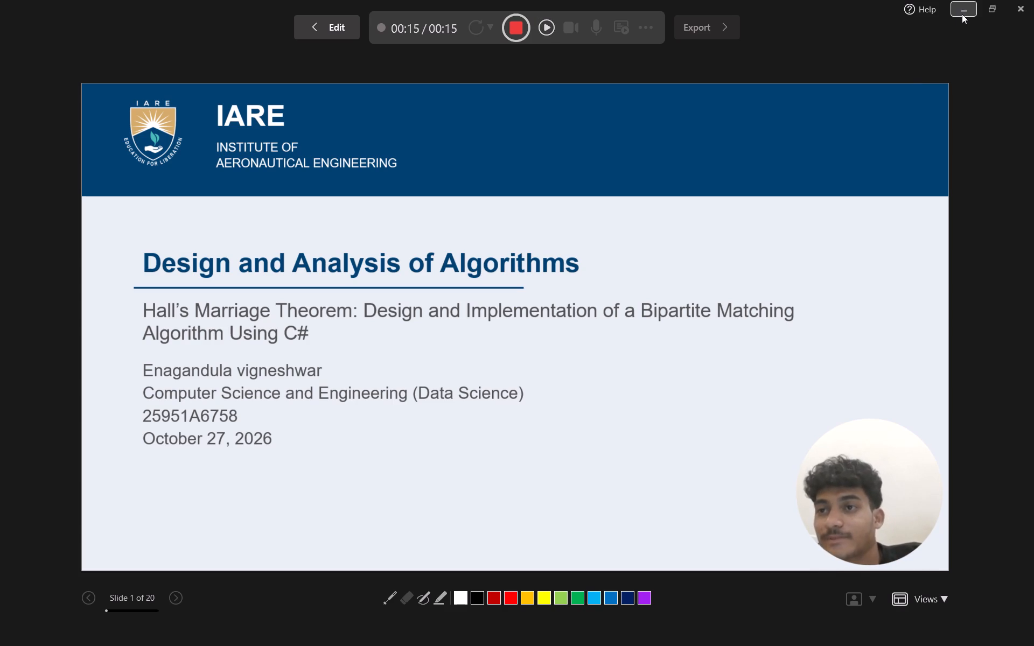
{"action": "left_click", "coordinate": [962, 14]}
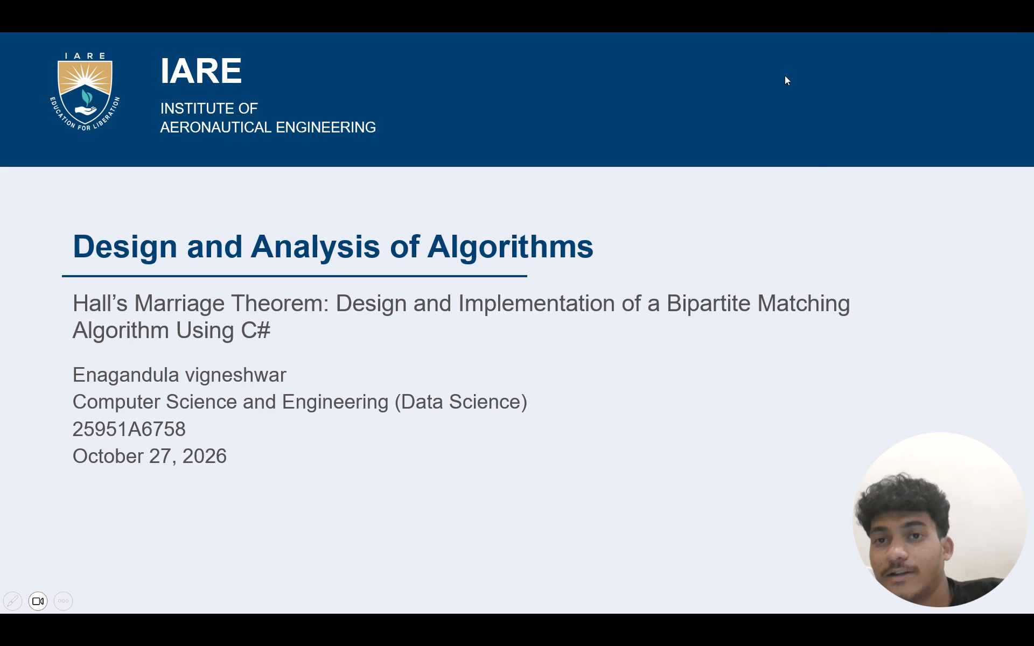
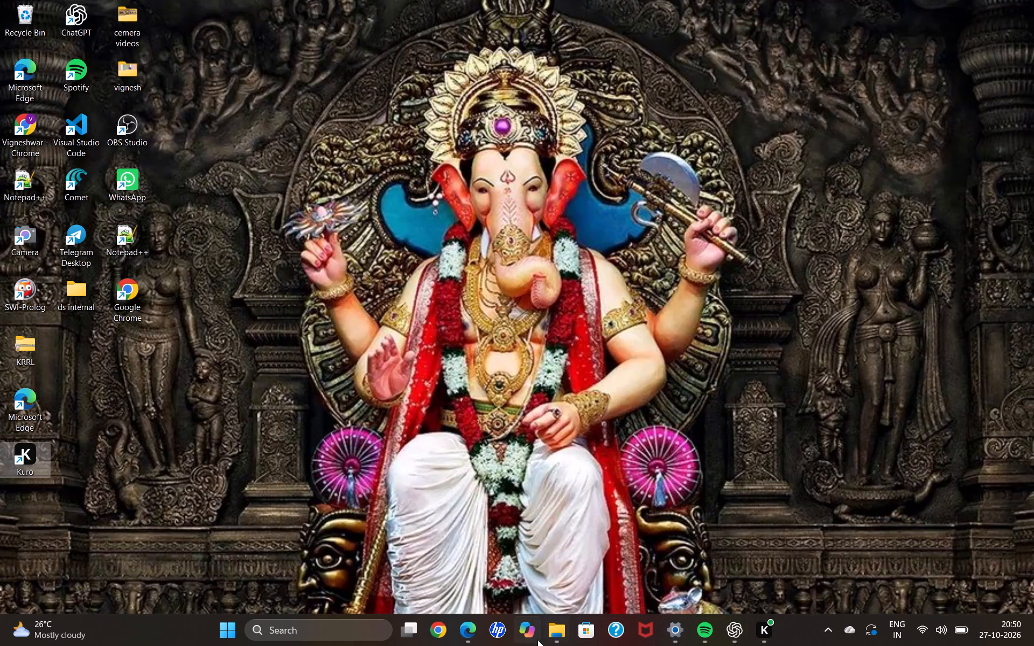
Open the Hall's Marriage Theorem presentation from the Downloads folder in PowerPoint.
{"action": "left_click", "coordinate": [556, 639]}
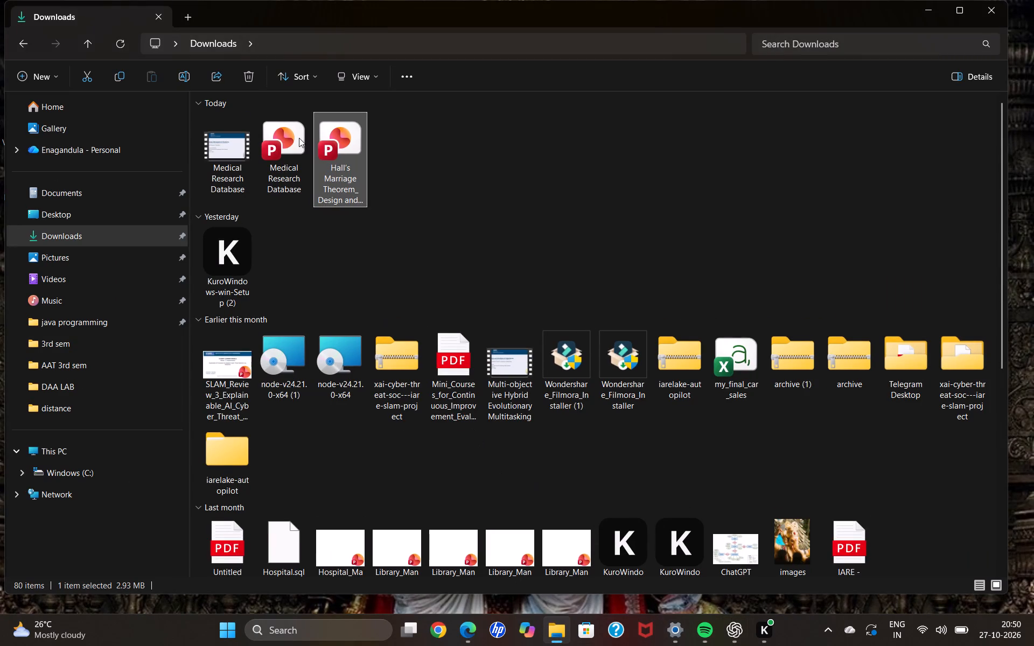
{"action": "double_click", "coordinate": [340, 150]}
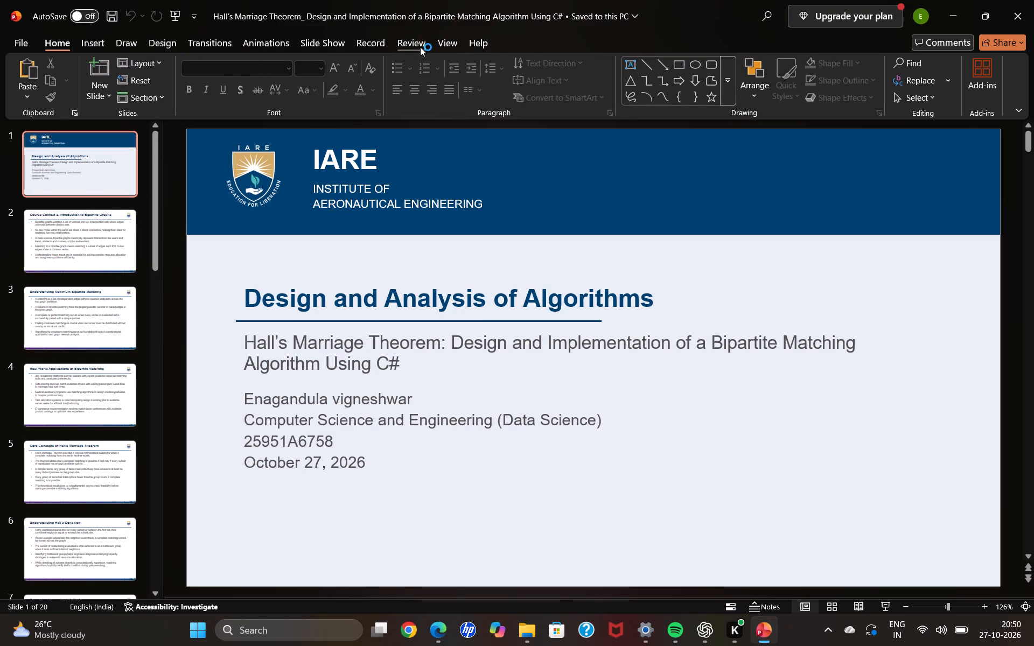
Insert a Cameo camera feed on the title slide.
{"action": "left_click", "coordinate": [90, 46]}
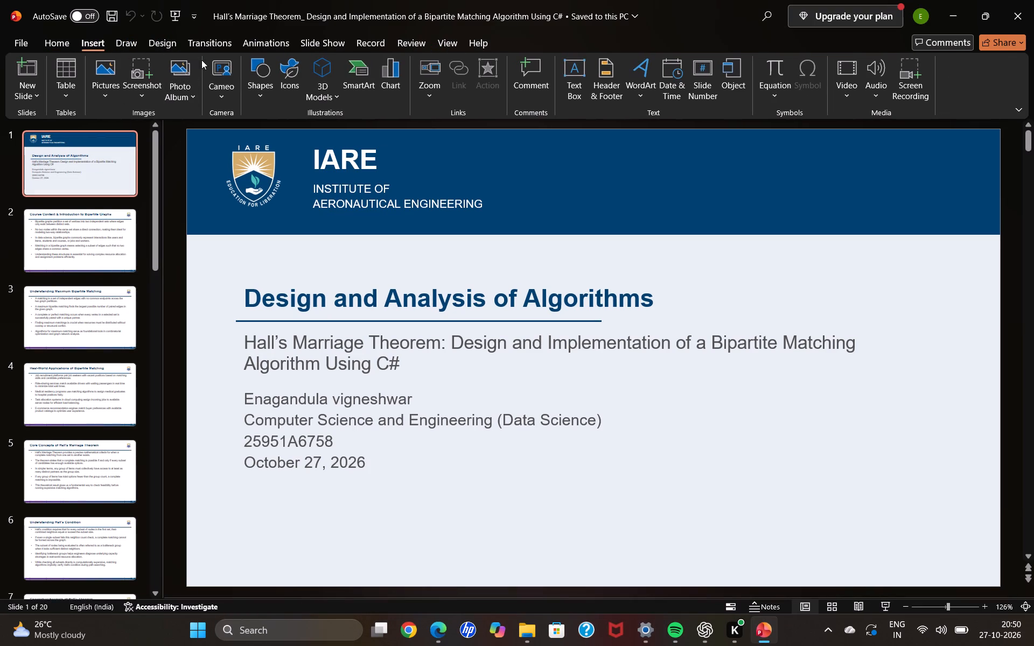
{"action": "left_click", "coordinate": [226, 65]}
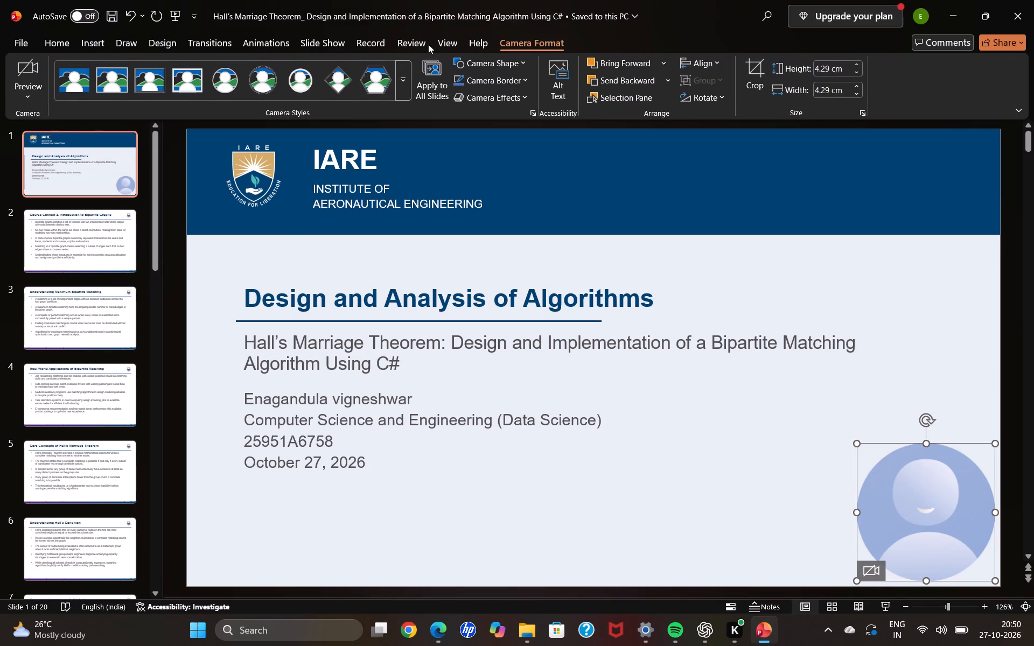
Start recording the presentation from the beginning, record the title slide and advance to slide 2 on bipartite graphs.
{"action": "left_click", "coordinate": [410, 46]}
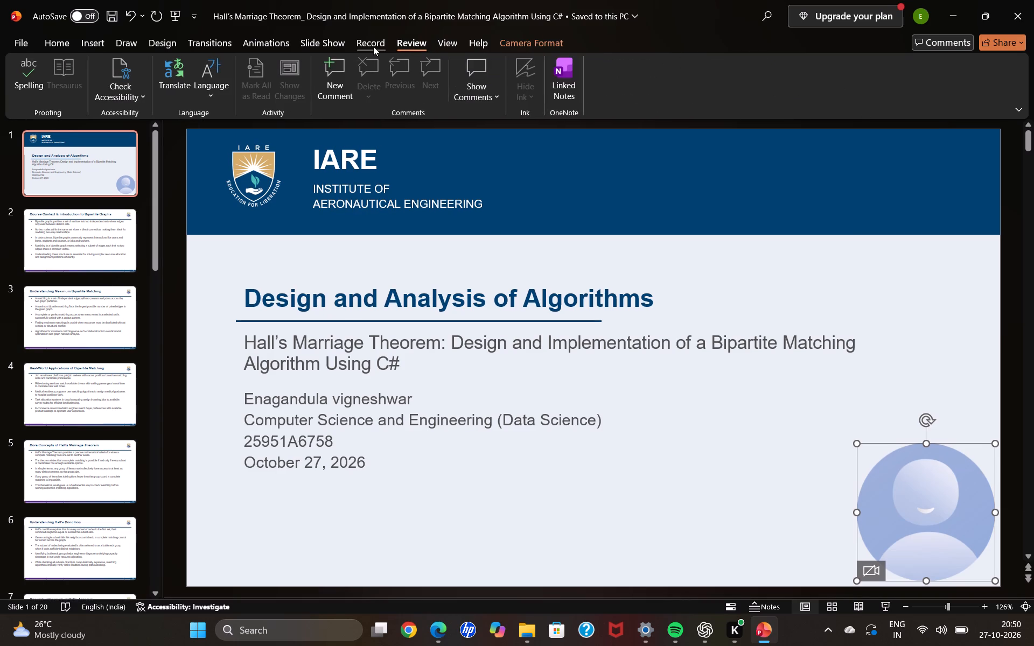
{"action": "left_click", "coordinate": [373, 46]}
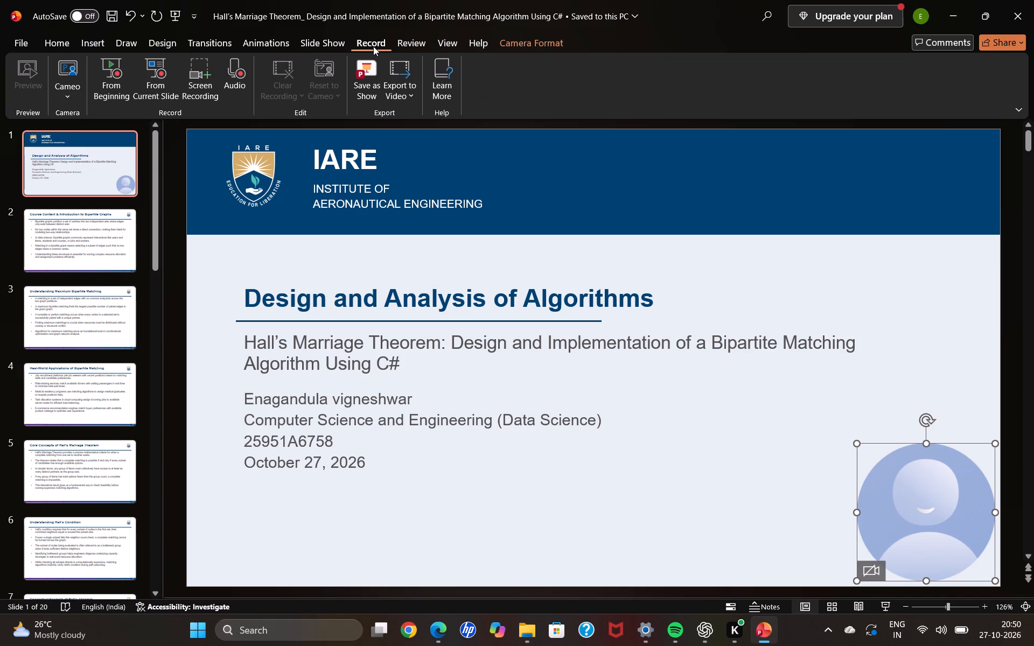
{"action": "left_click", "coordinate": [108, 66]}
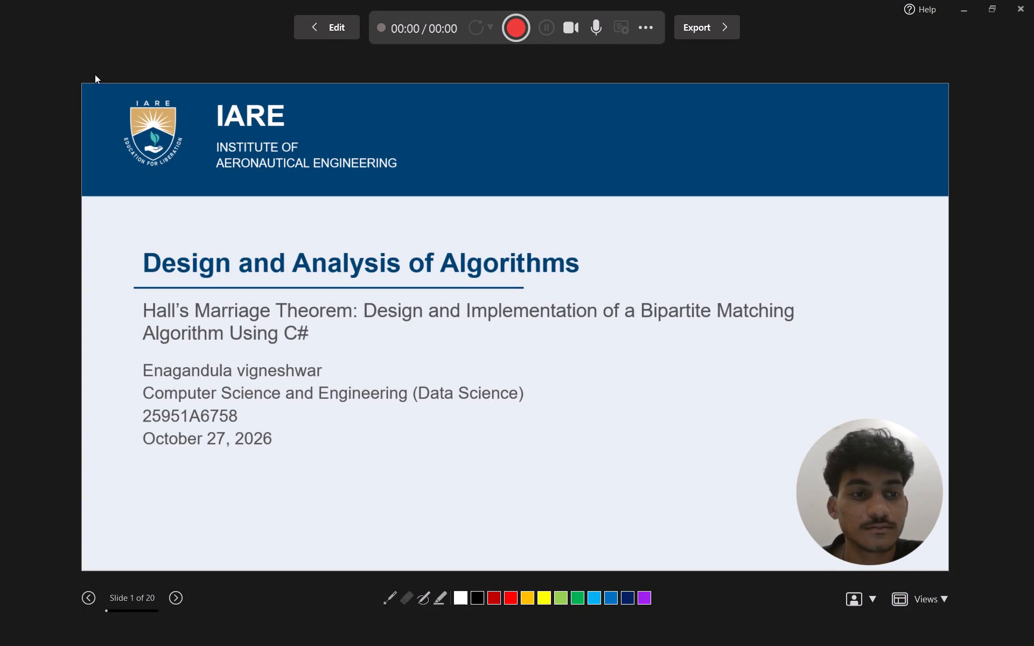
{"action": "left_click", "coordinate": [511, 25]}
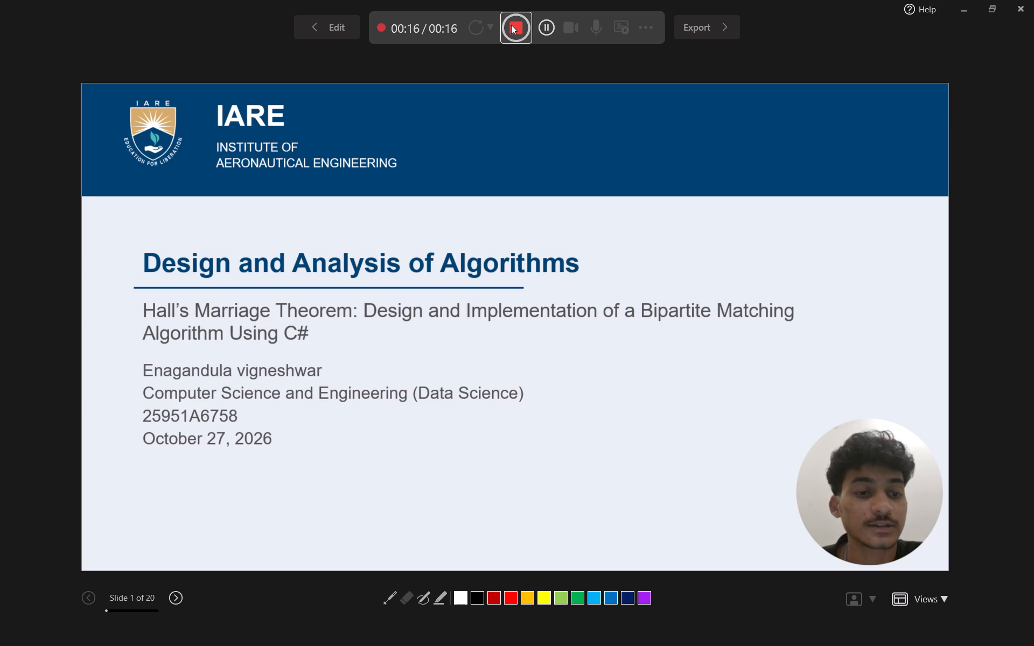
{"action": "key", "text": "Right"}
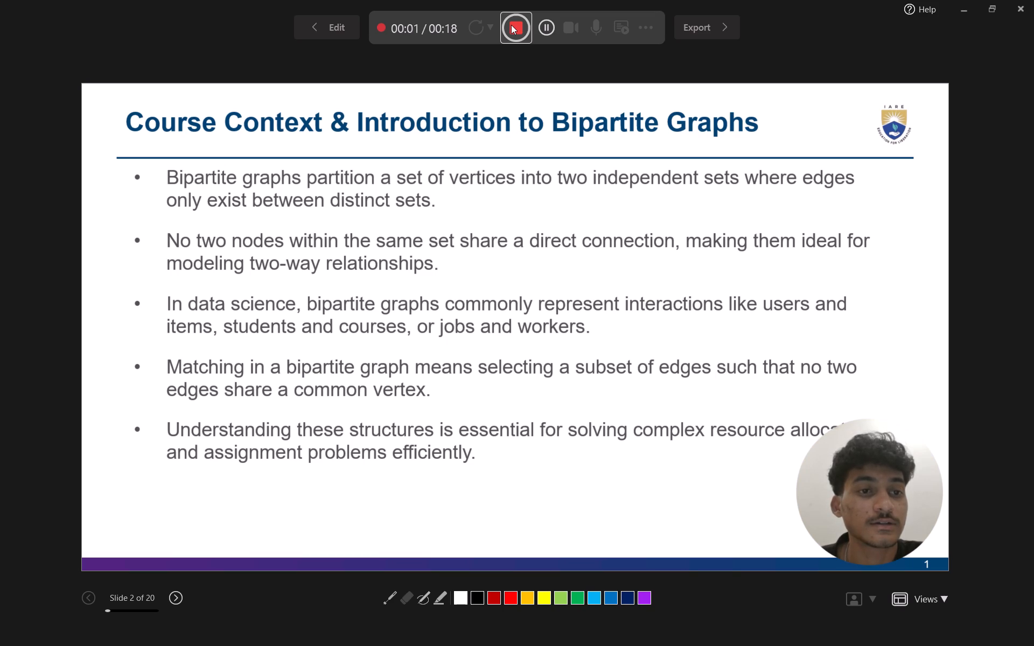
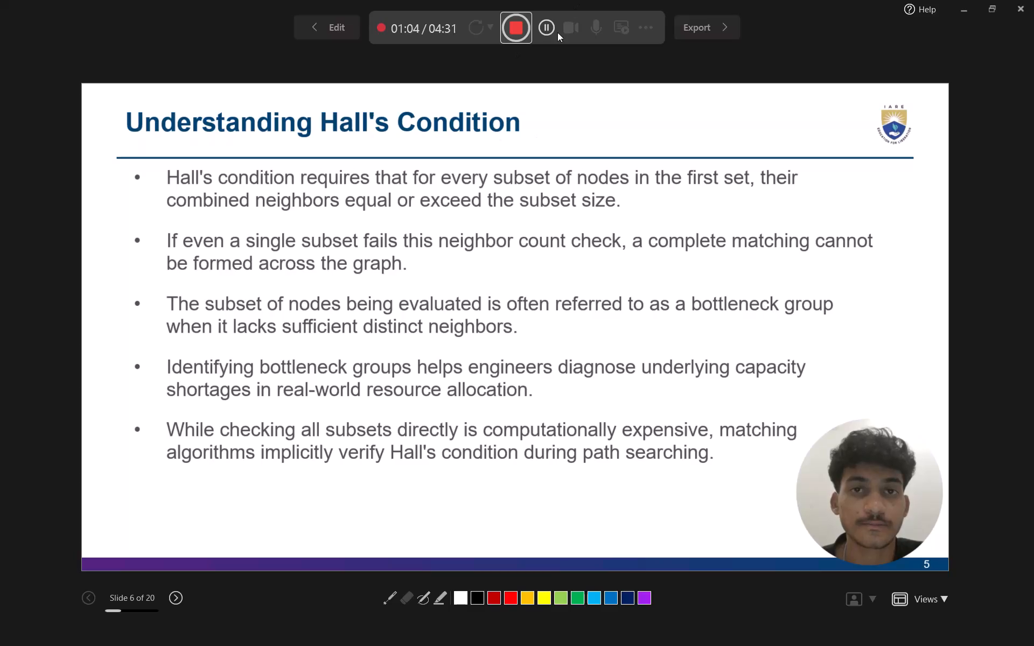
Pause and resume the recording on the Understanding Hall's Condition slide, then advance to slide 7, Conceptual Example of Hall's Theorem.
{"action": "left_click", "coordinate": [550, 33]}
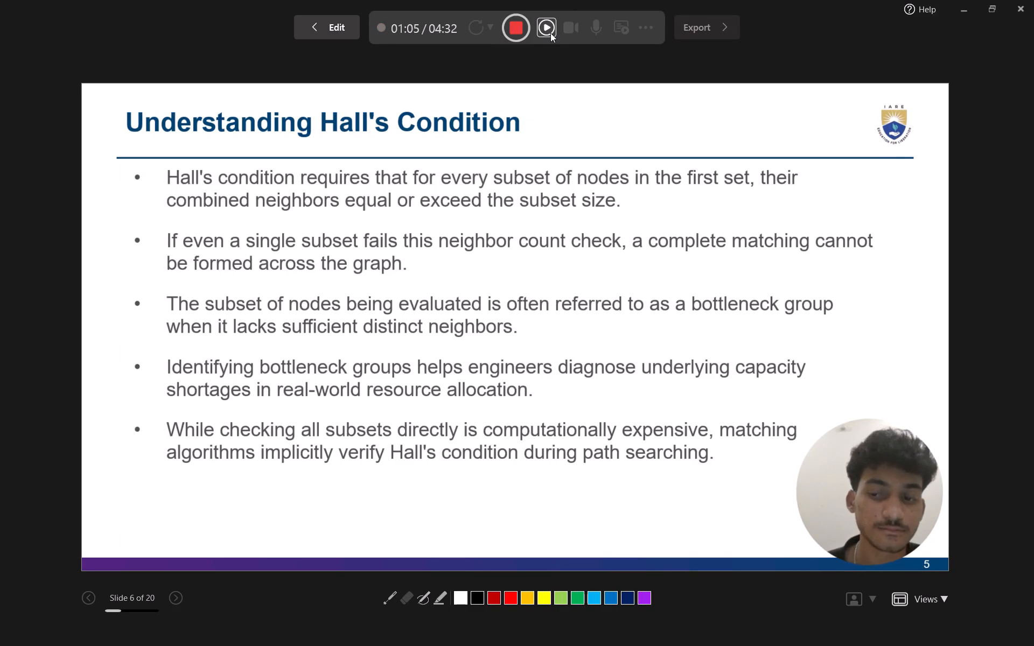
{"action": "left_click", "coordinate": [550, 33]}
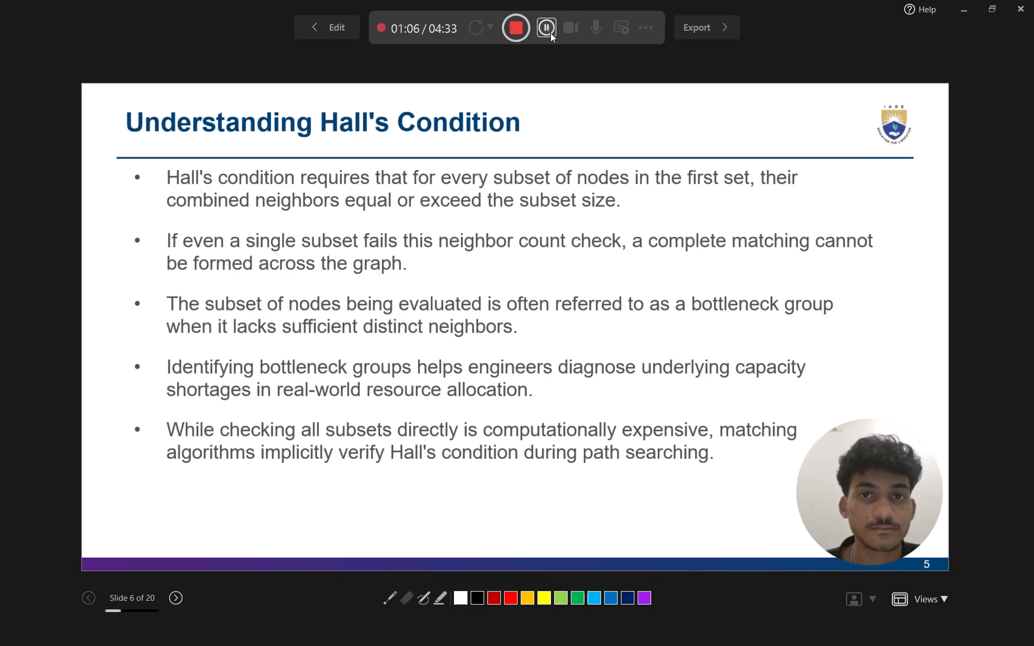
{"action": "key", "text": "Right"}
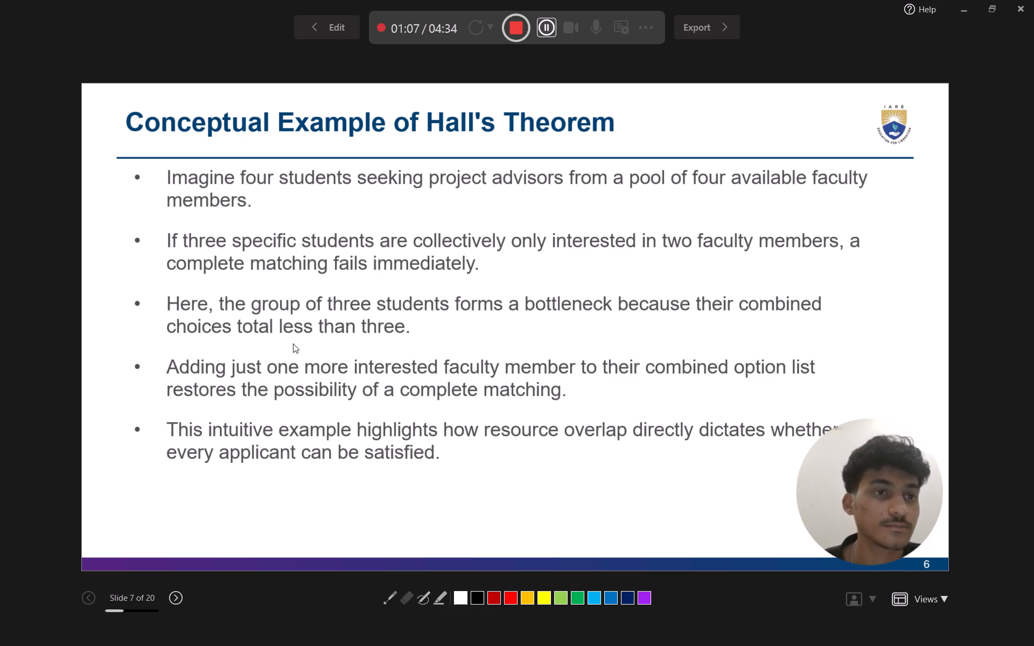
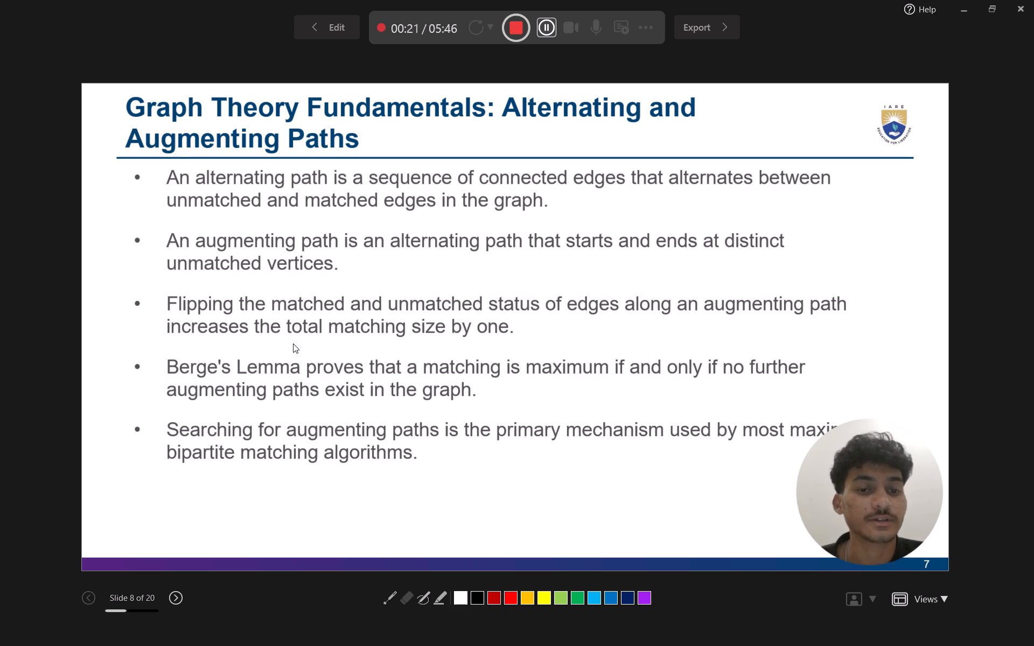
Advance the ongoing recording to slide 9 of 20, Algorithmic Blueprint for Maximum Matching.
{"action": "key", "text": "Right"}
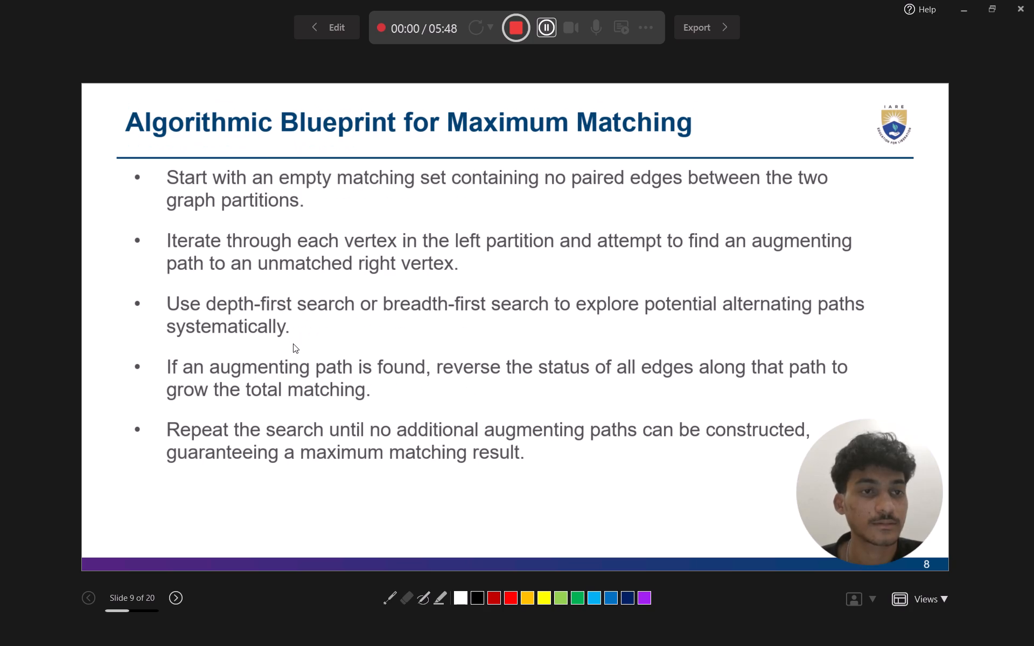
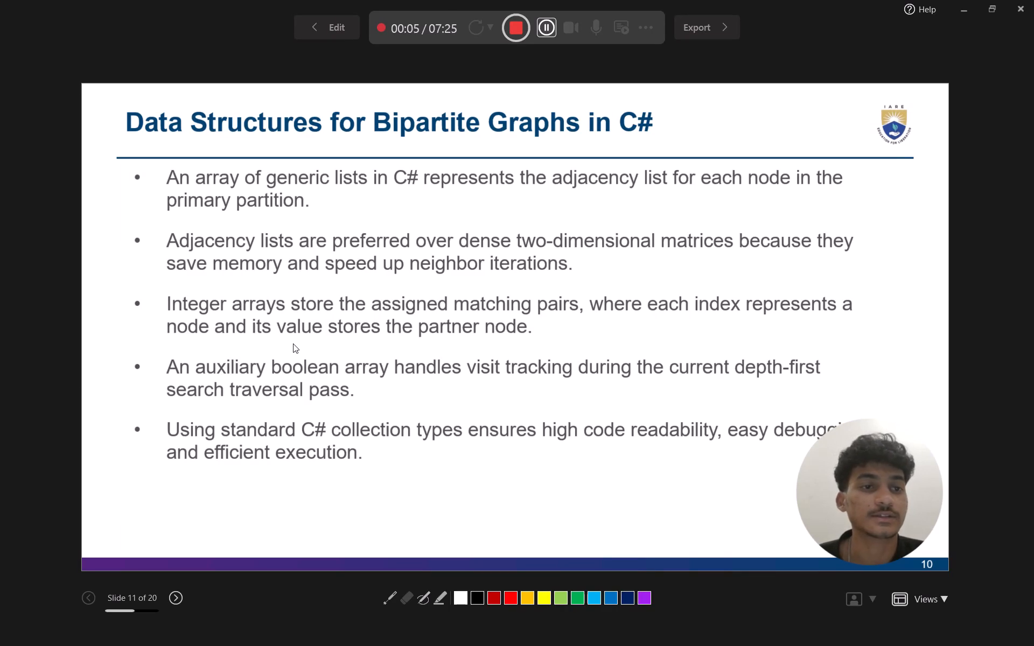
Pause and resume the recording twice while narrating slide 11, Data Structures for Bipartite Graphs in C#.
{"action": "left_click", "coordinate": [545, 30]}
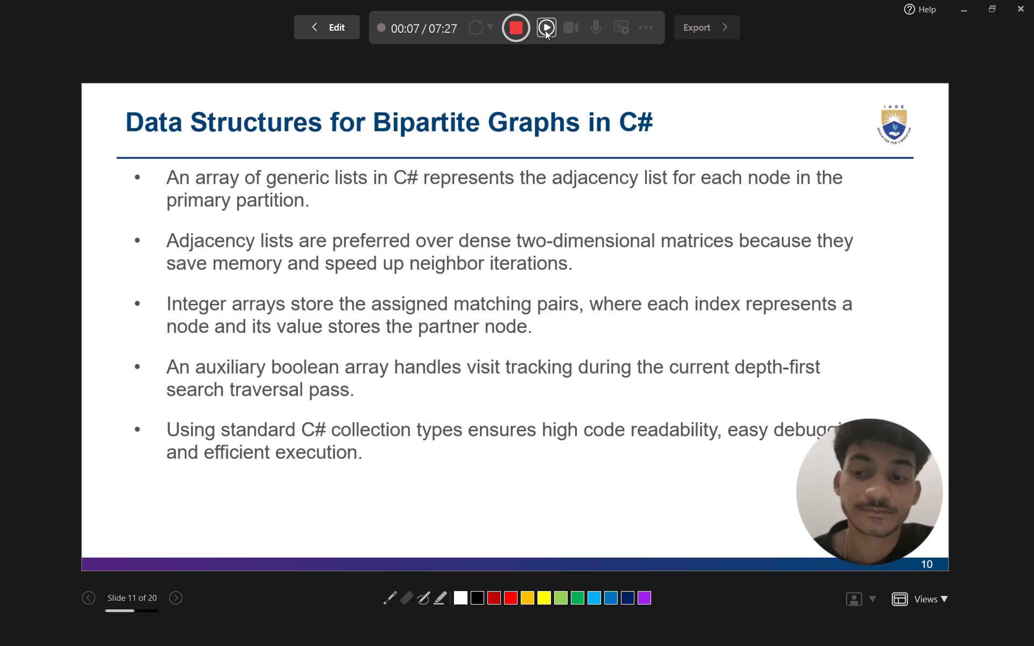
{"action": "left_click", "coordinate": [545, 30]}
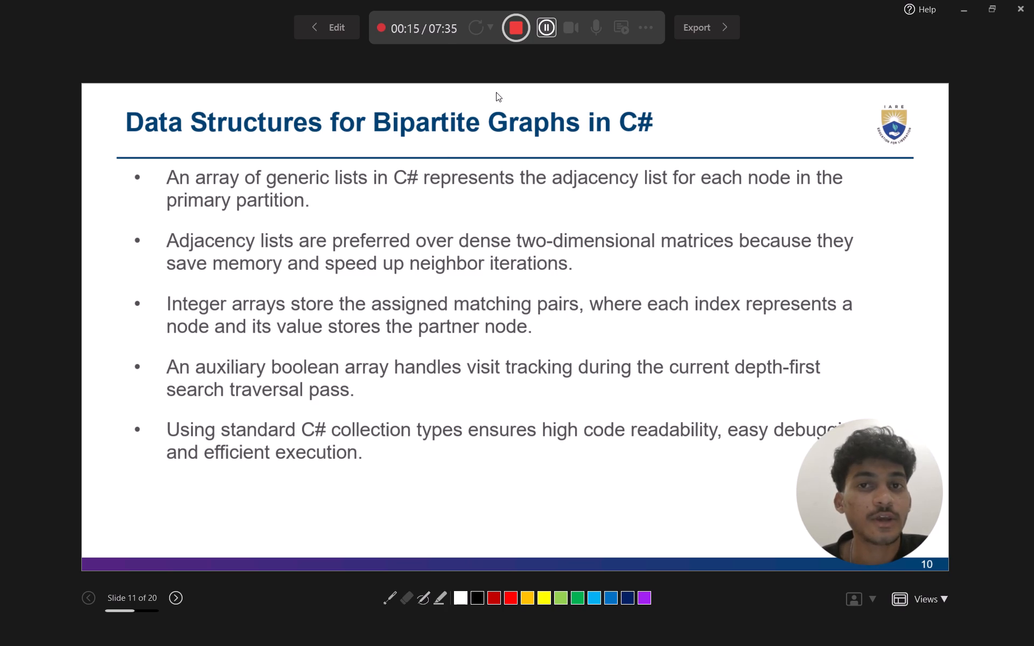
{"action": "left_click", "coordinate": [548, 30]}
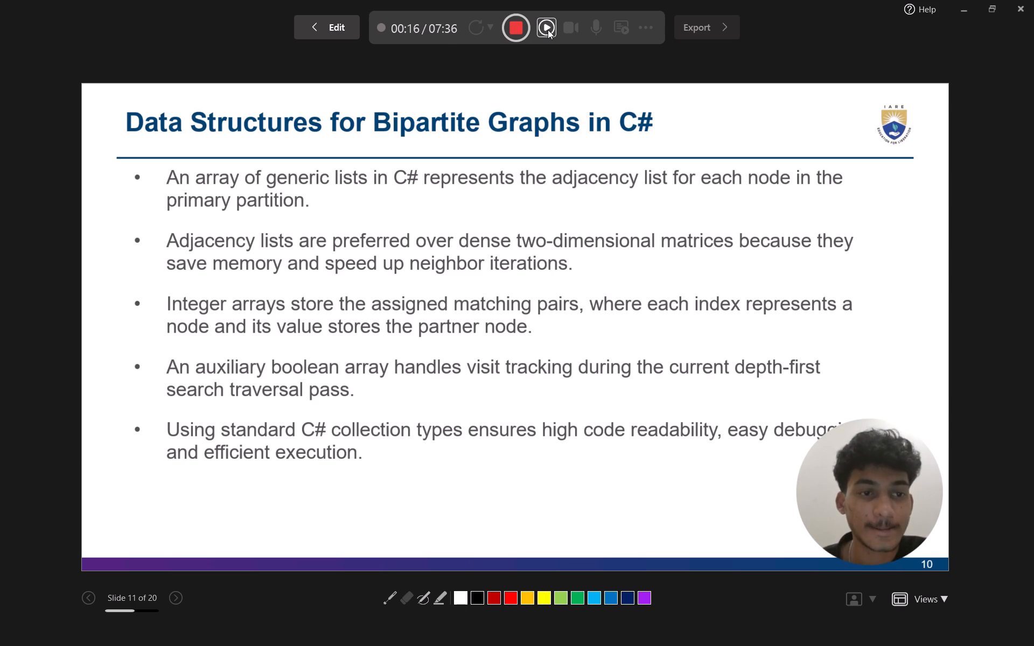
{"action": "left_click", "coordinate": [548, 30]}
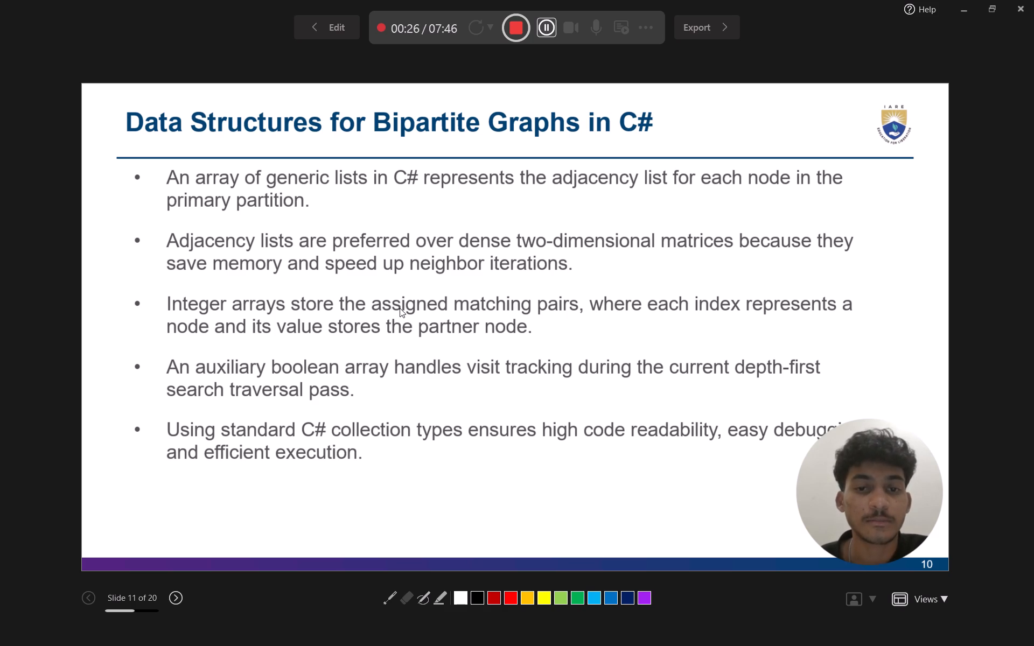
Advance the ongoing recording through slides 12 and 13 to slide 14 of 20, Tracking Visited Nodes and Preventing Cycles.
{"action": "key", "text": "Right"}
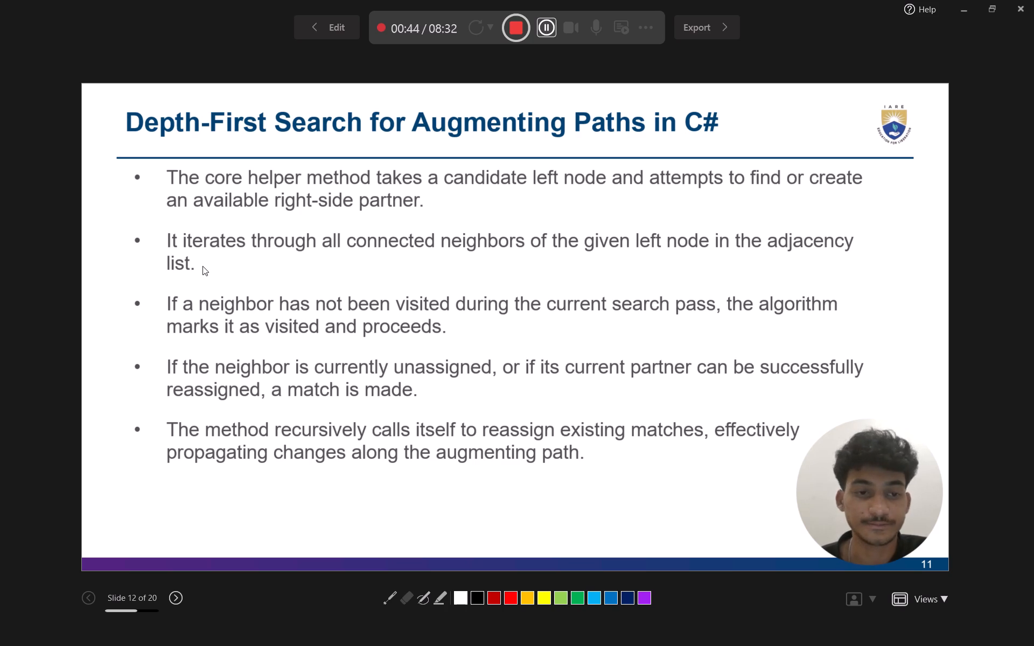
{"action": "key", "text": "Right"}
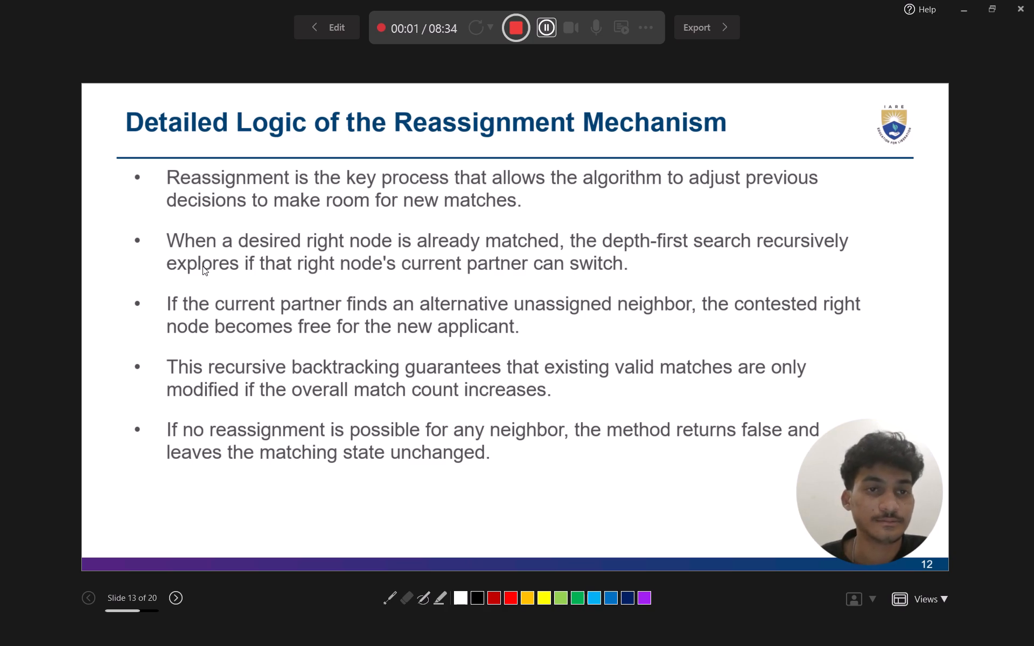
{"action": "key", "text": "Right"}
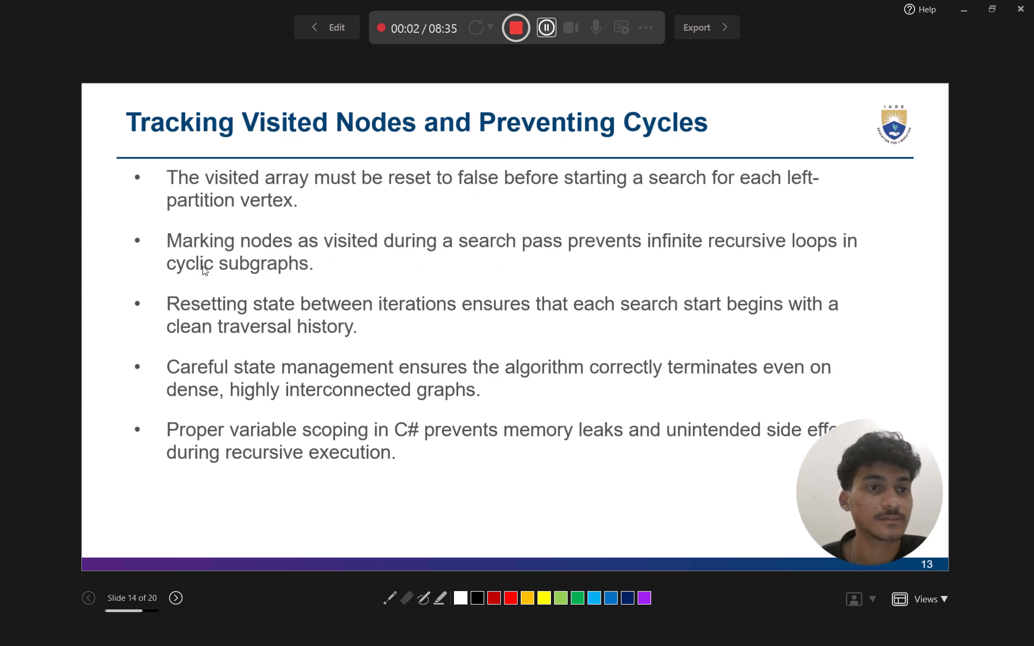
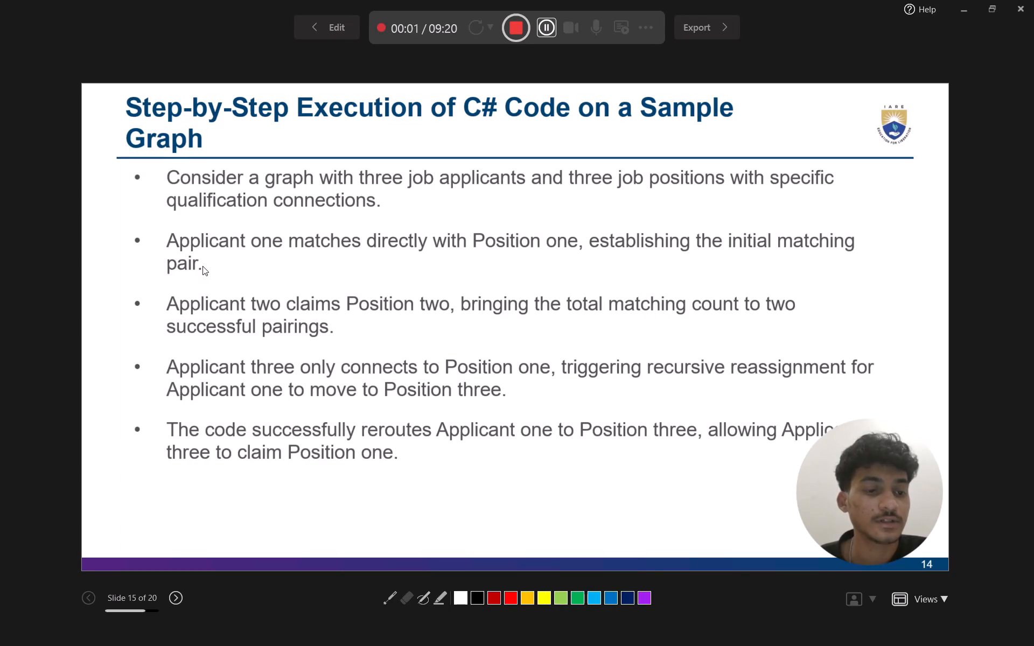
Advance the ongoing recording from slide 15 through slides 16 to 19 to the closing Thank You slide 20, and stop recording there.
{"action": "key", "text": "Right"}
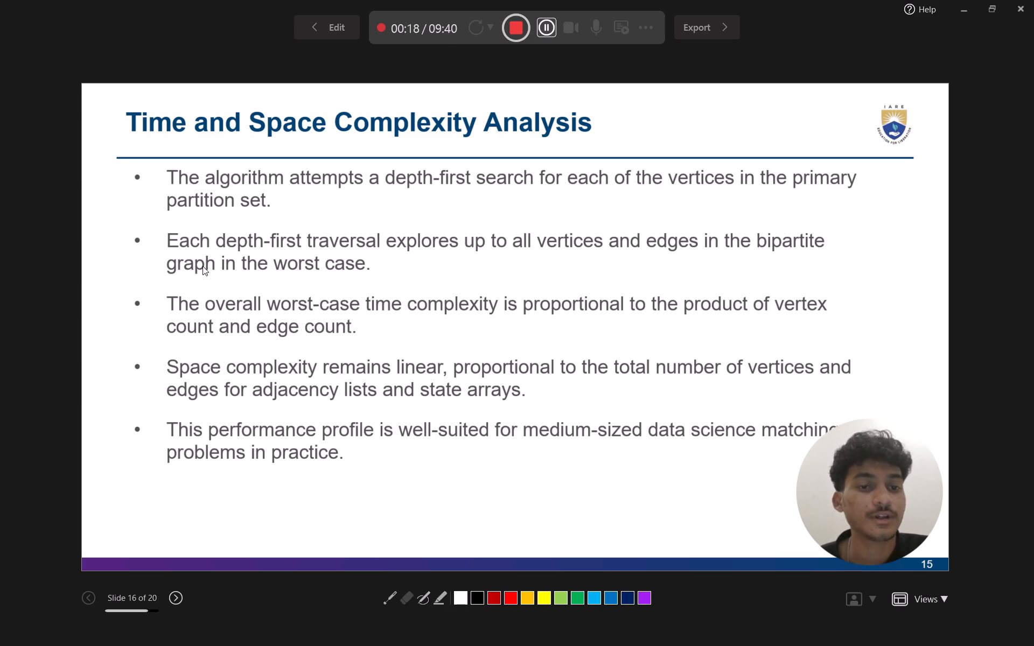
{"action": "key", "text": "Right"}
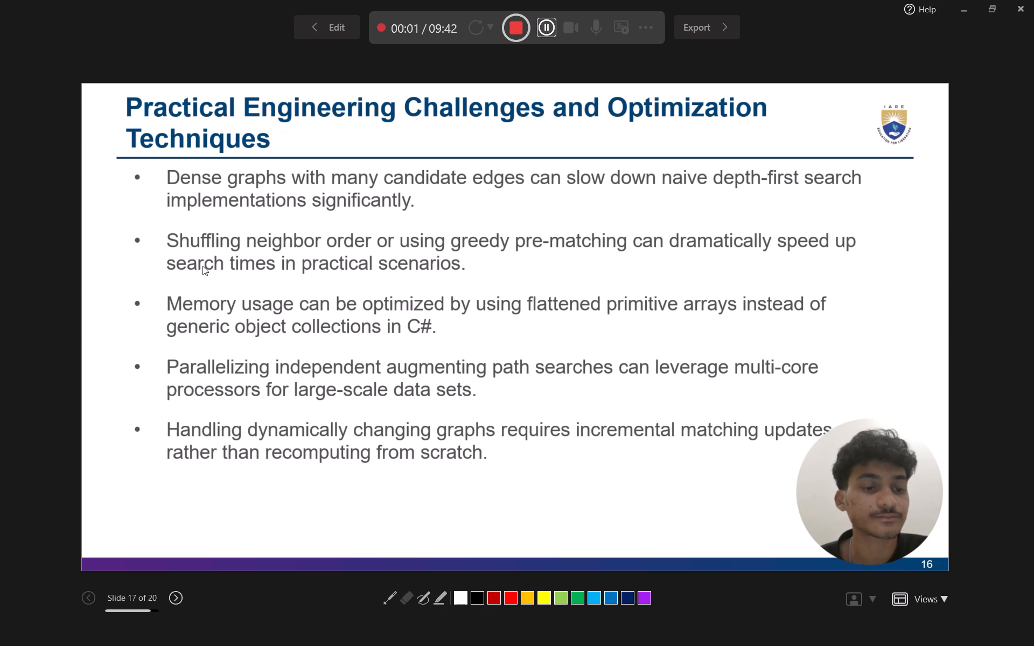
{"action": "key", "text": "Right"}
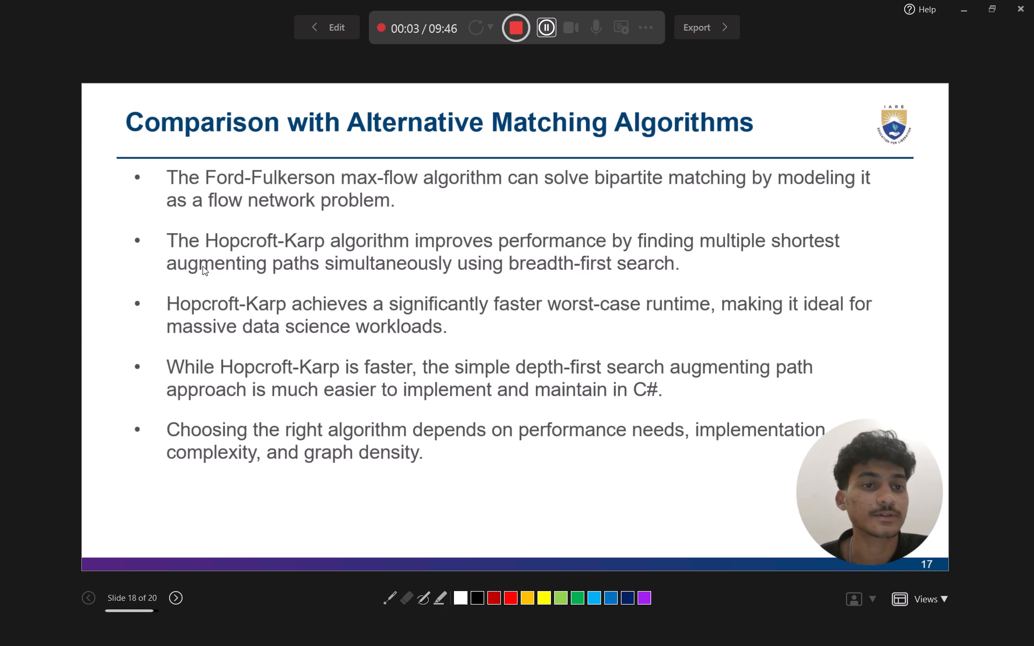
{"action": "key", "text": "Right"}
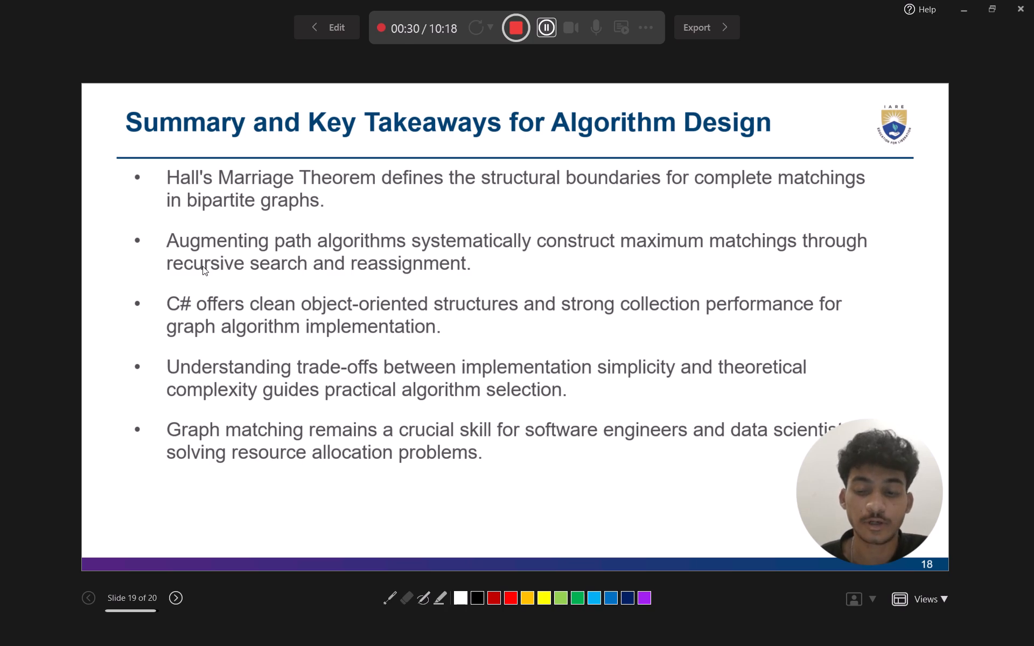
{"action": "key", "text": "Right"}
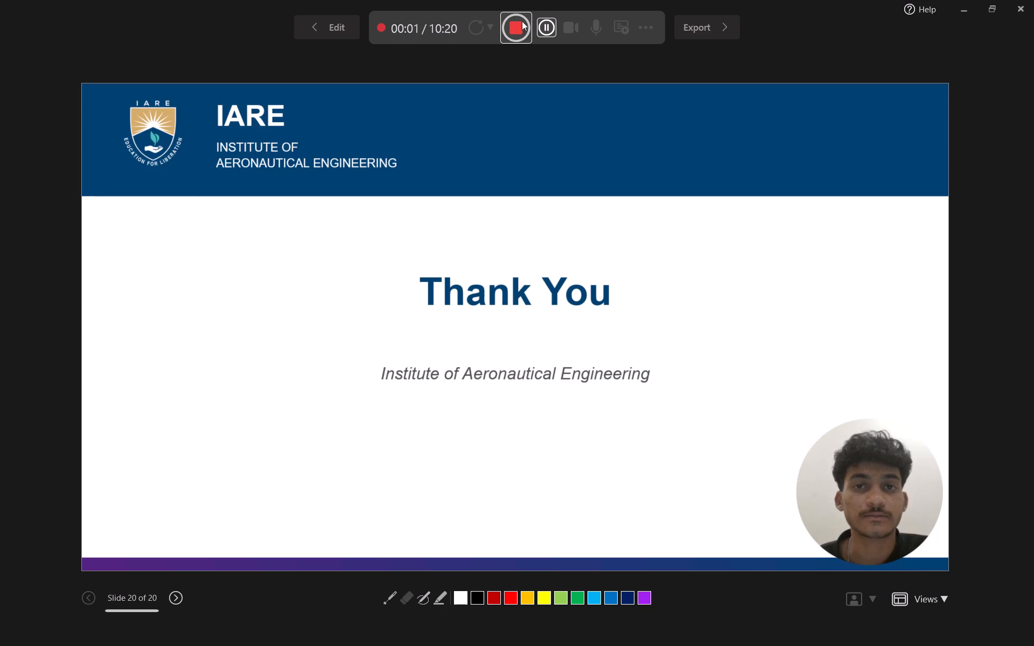
{"action": "left_click", "coordinate": [519, 22]}
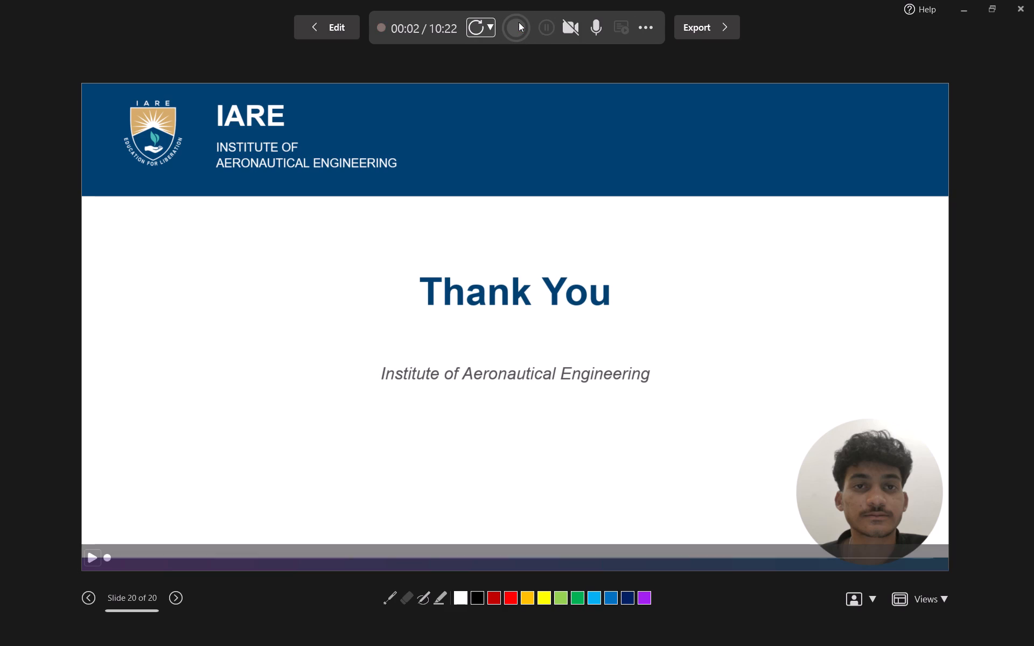
Export the recorded Hall's Marriage Theorem presentation as a Full HD (1080p) MP4 video in Downloads, keeping the suggested file name.
{"action": "left_click", "coordinate": [713, 24]}
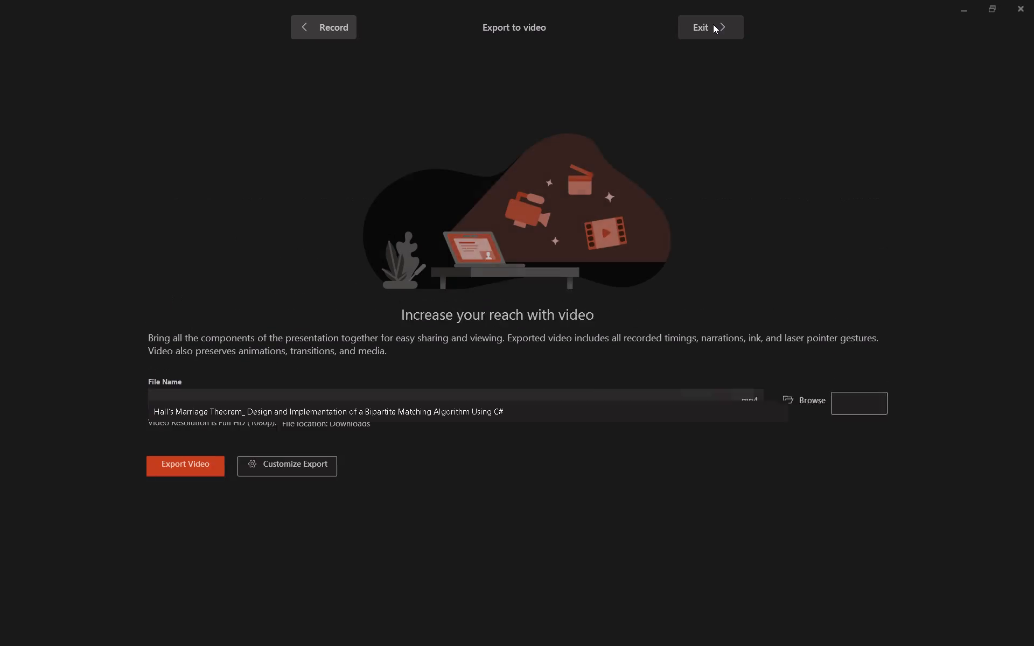
{"action": "left_click", "coordinate": [187, 472]}
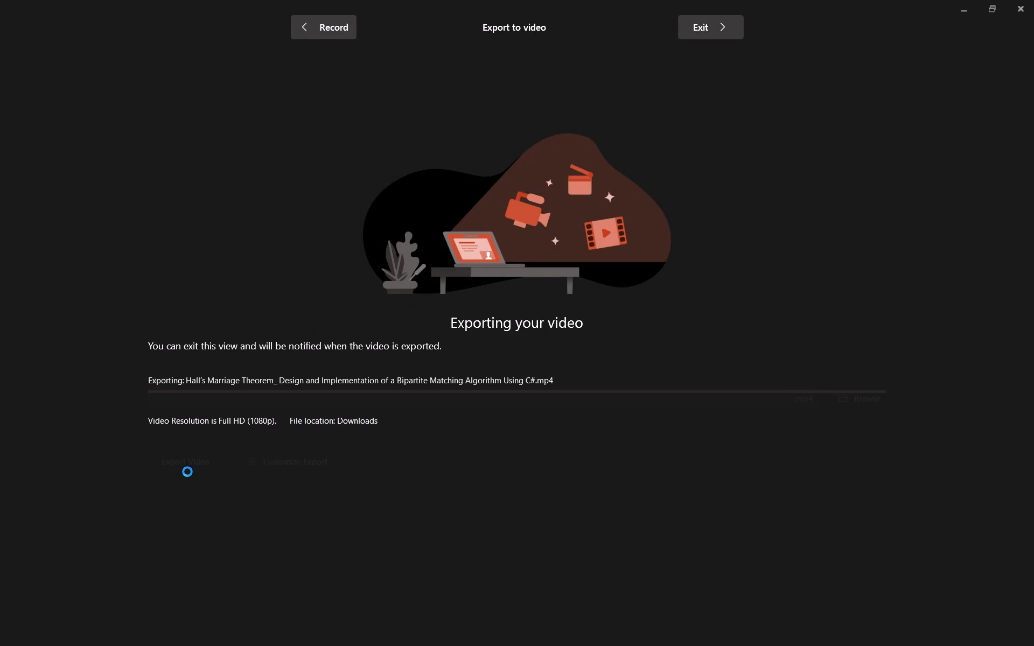
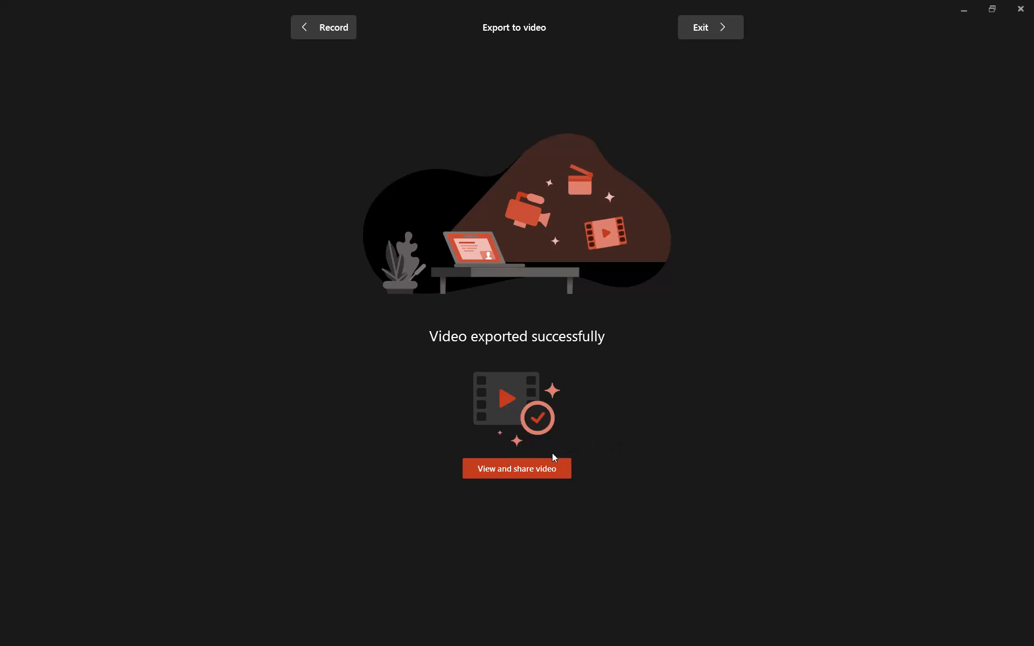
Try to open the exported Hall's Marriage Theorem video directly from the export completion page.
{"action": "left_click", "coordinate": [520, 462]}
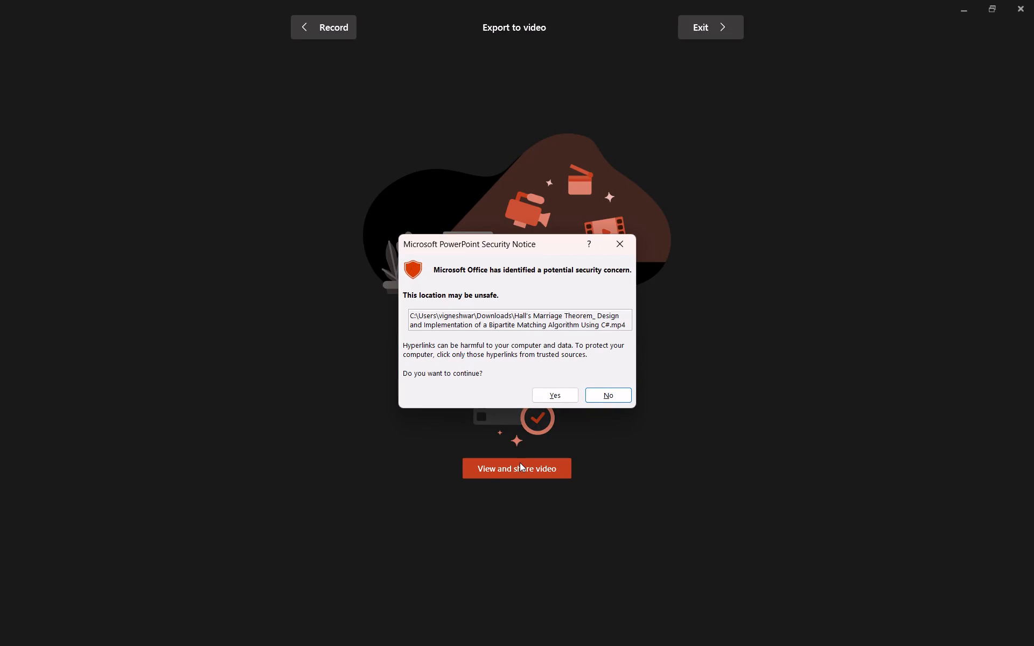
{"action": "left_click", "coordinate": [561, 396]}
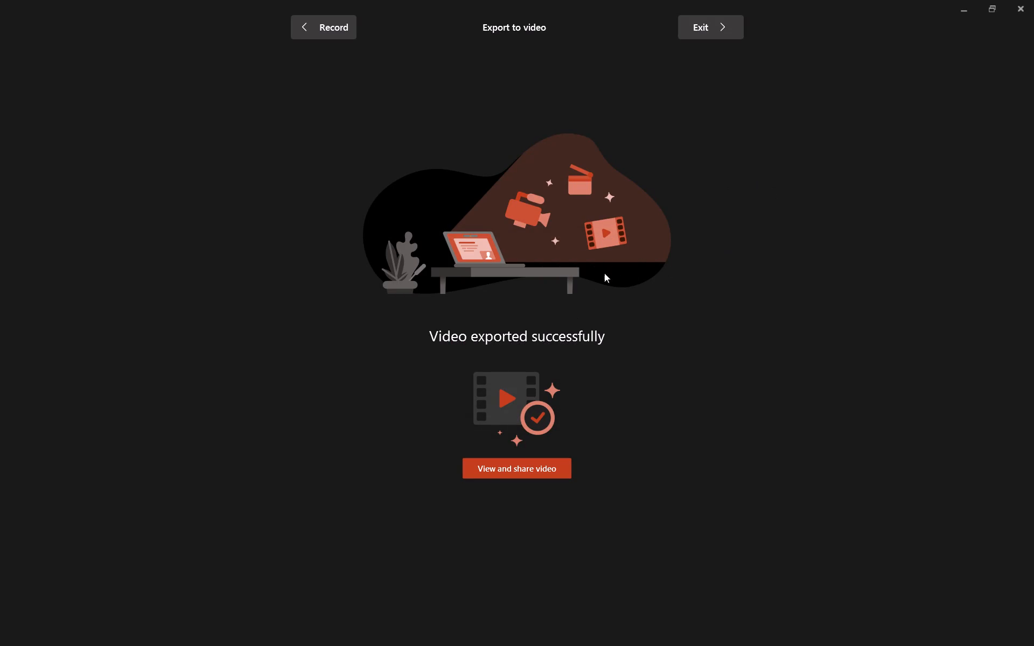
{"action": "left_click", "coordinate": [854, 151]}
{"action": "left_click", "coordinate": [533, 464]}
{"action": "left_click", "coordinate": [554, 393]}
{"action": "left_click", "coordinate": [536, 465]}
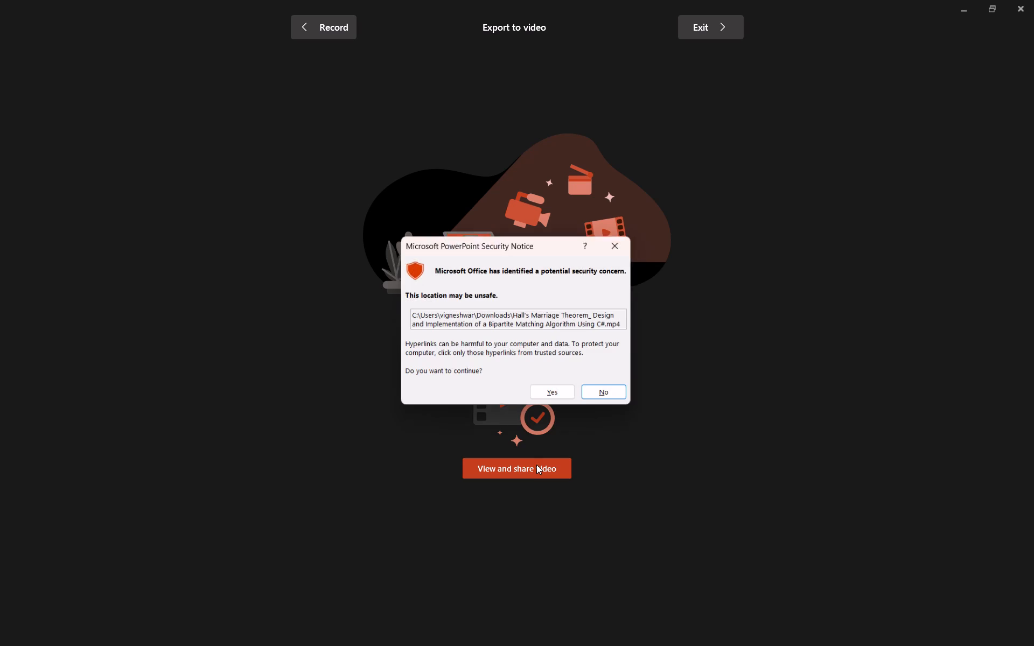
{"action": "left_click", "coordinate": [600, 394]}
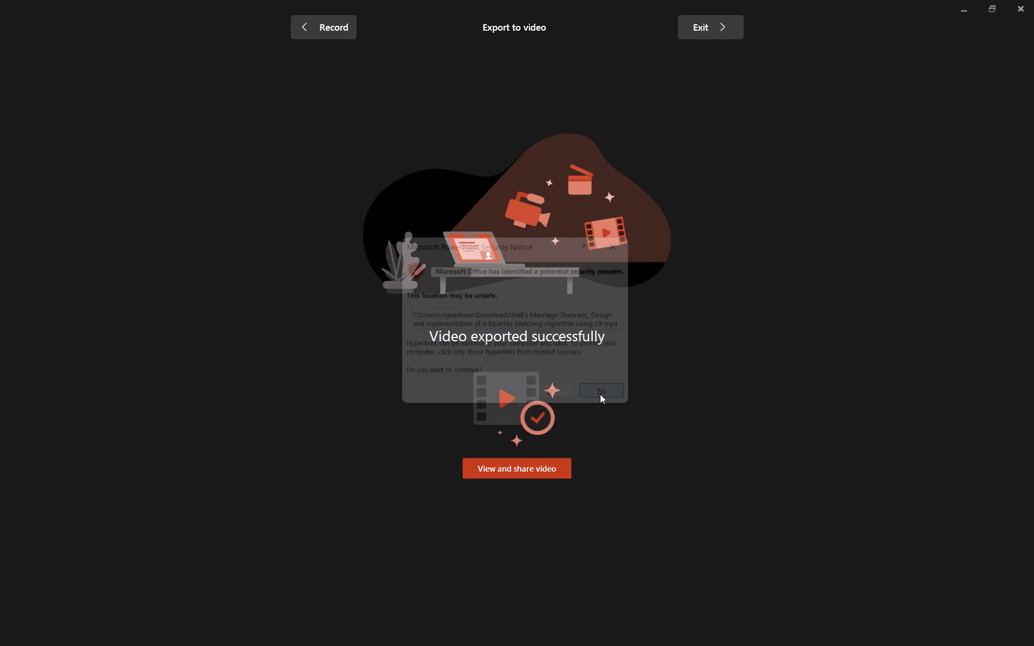
Close the Hall's Marriage Theorem presentation window after the video export.
{"action": "left_click", "coordinate": [1025, 10]}
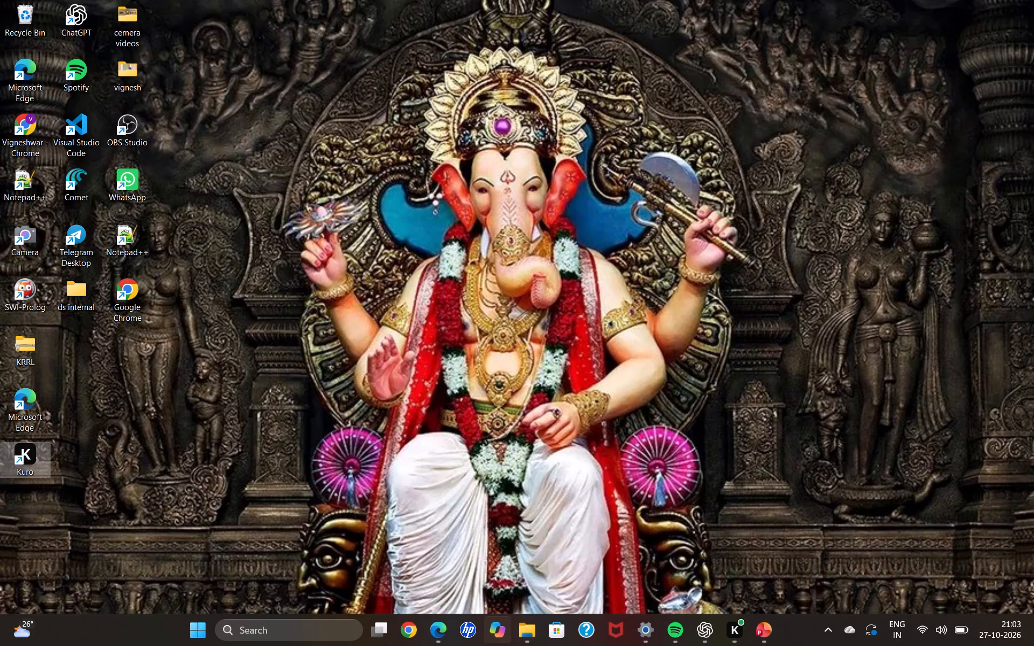
Switch to File Explorer, play the exported Hall's Marriage Theorem video from Downloads to check its opening, and close the player.
{"action": "left_click", "coordinate": [539, 644]}
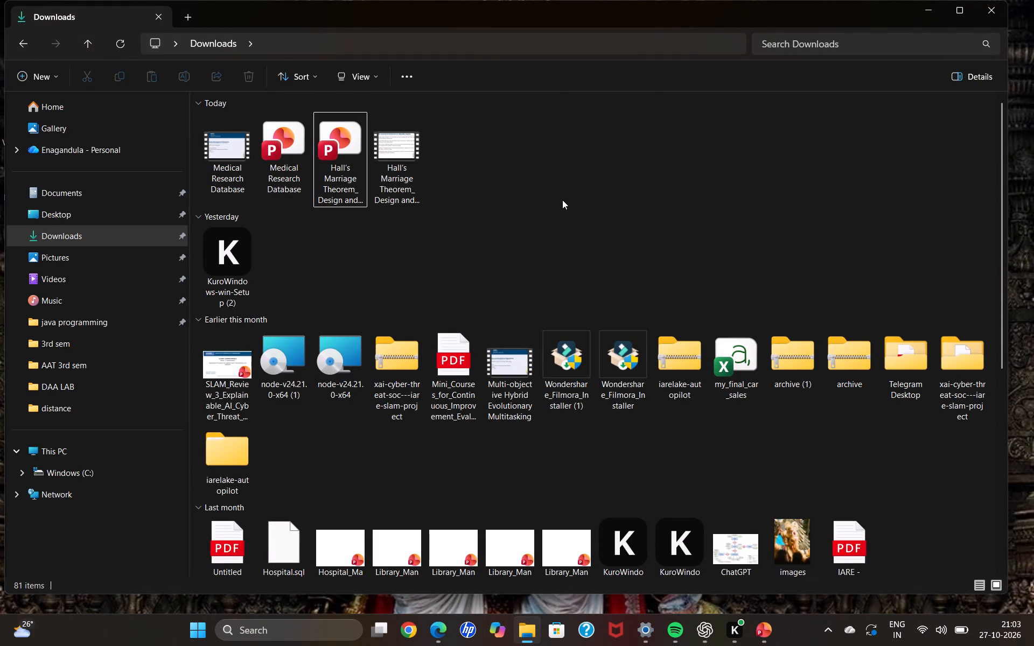
{"action": "double_click", "coordinate": [397, 132]}
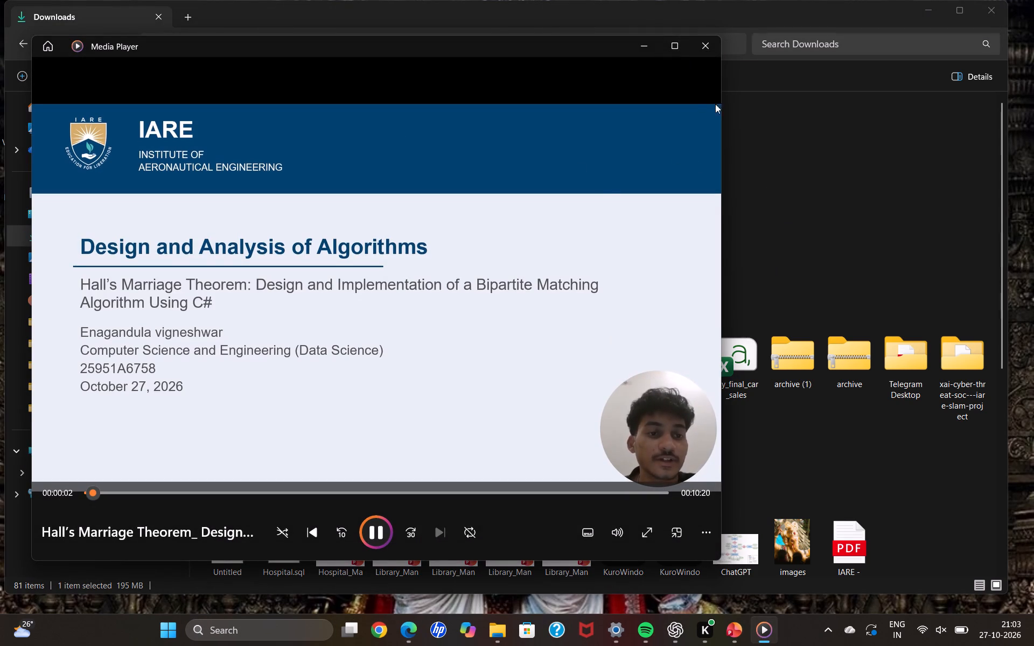
{"action": "left_click", "coordinate": [707, 45]}
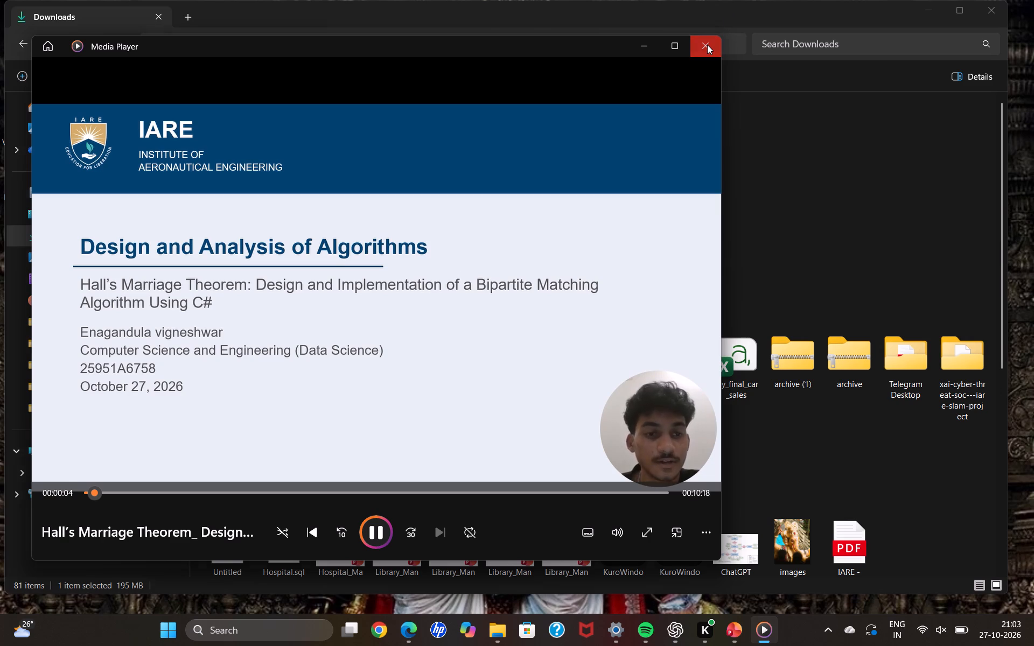